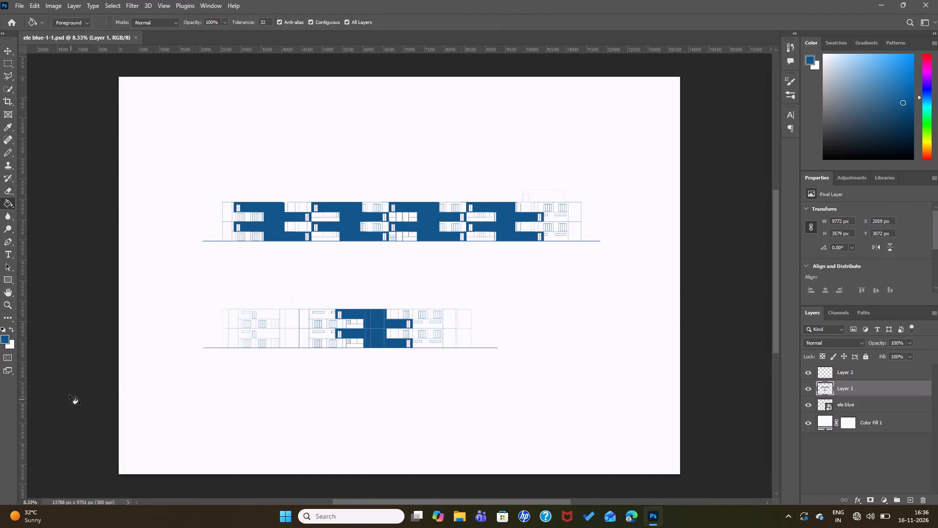
Make Layer 2 the active layer for filling the two building elevations.
{"action": "scroll", "coordinate": [132, 381], "scroll_direction": "up", "scroll_amount": 2}
{"action": "scroll", "coordinate": [132, 381], "scroll_direction": "down", "scroll_amount": 3}
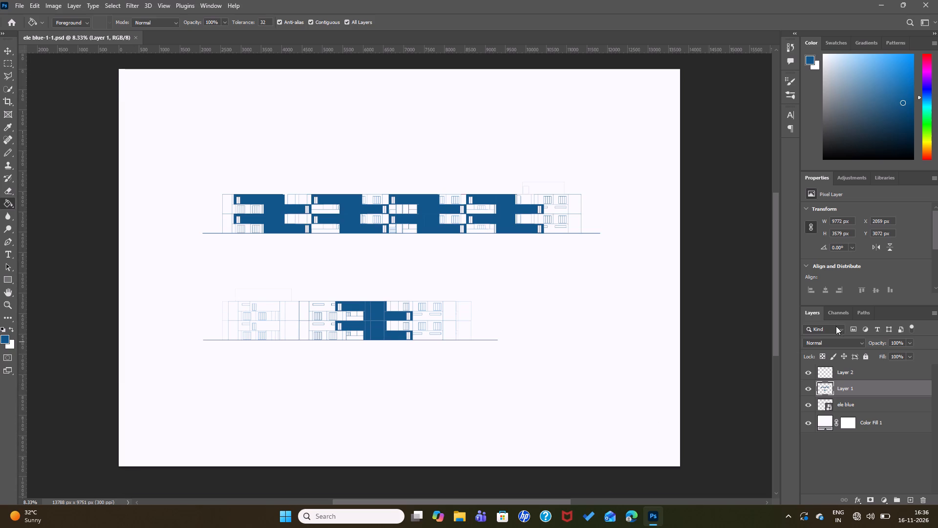
{"action": "left_click", "coordinate": [861, 375]}
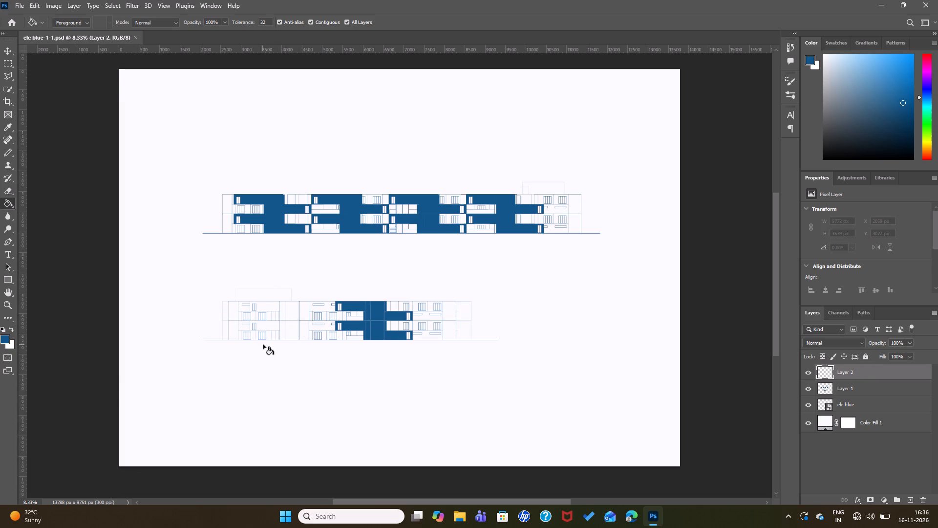
{"action": "key", "text": "ctrl+equal"}
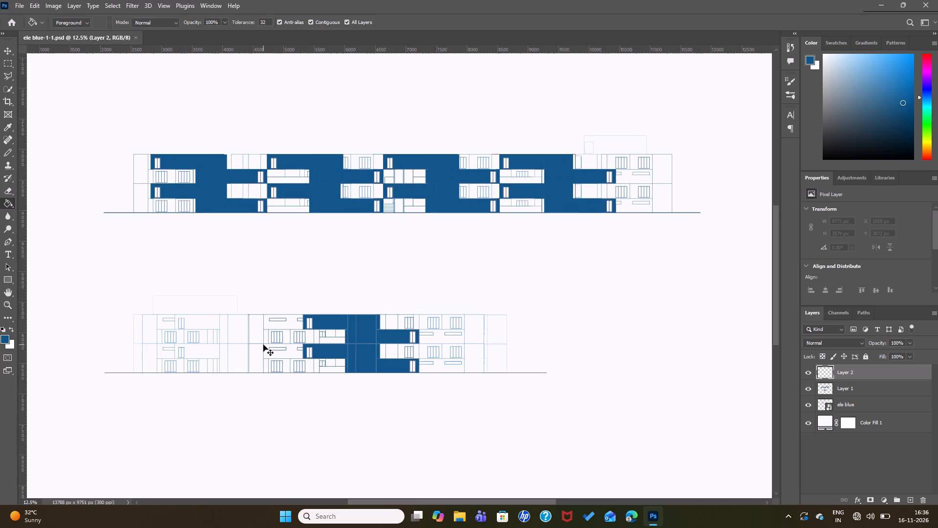
{"action": "key", "text": "ctrl+equal"}
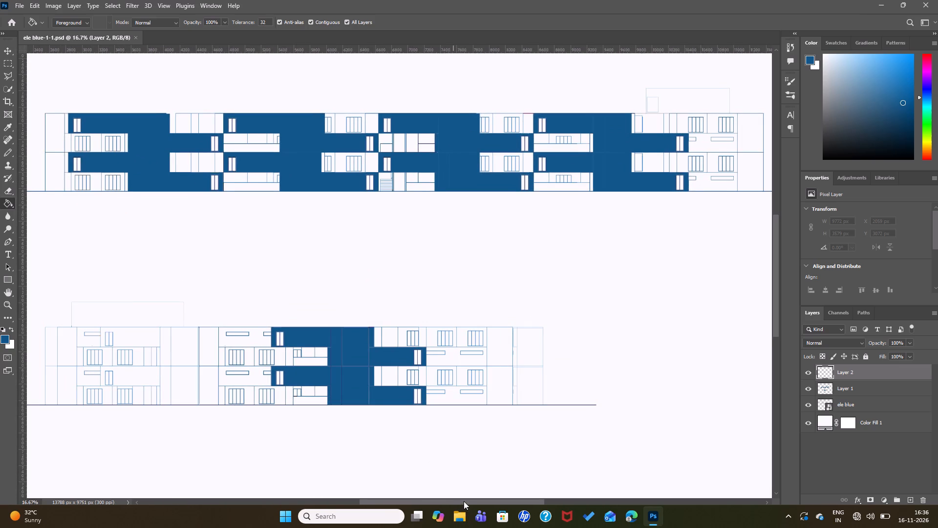
{"action": "left_click_drag", "start_coordinate": [464, 501], "coordinate": [448, 501]}
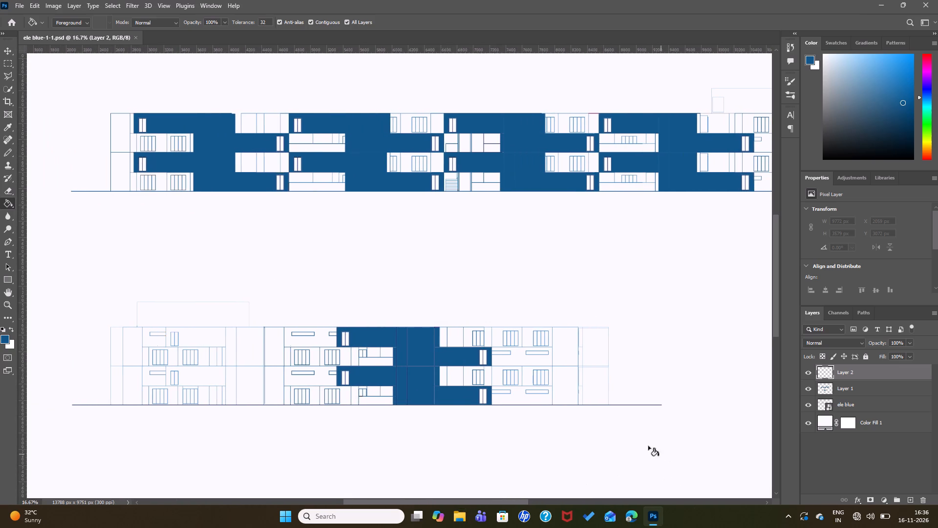
{"action": "scroll", "coordinate": [678, 391], "scroll_direction": "up", "scroll_amount": 1}
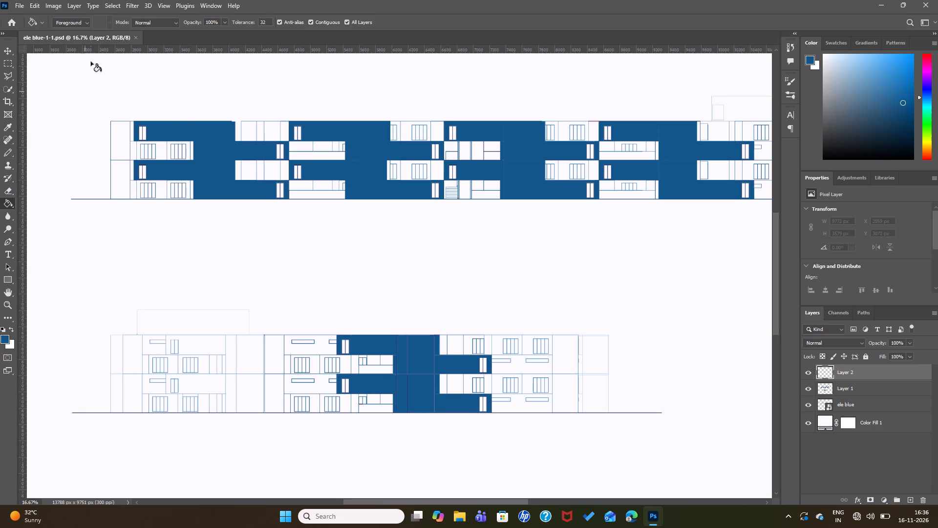
Open page 1 of the colors PDF from the render folder on the Desktop as a smart object.
{"action": "left_click", "coordinate": [24, 5]}
{"action": "left_click", "coordinate": [33, 55]}
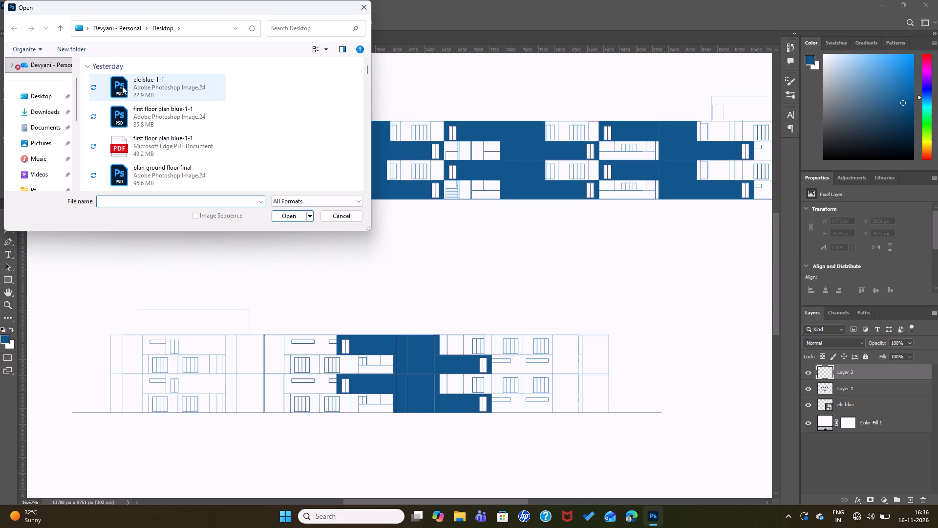
{"action": "scroll", "coordinate": [176, 139], "scroll_direction": "down", "scroll_amount": 3}
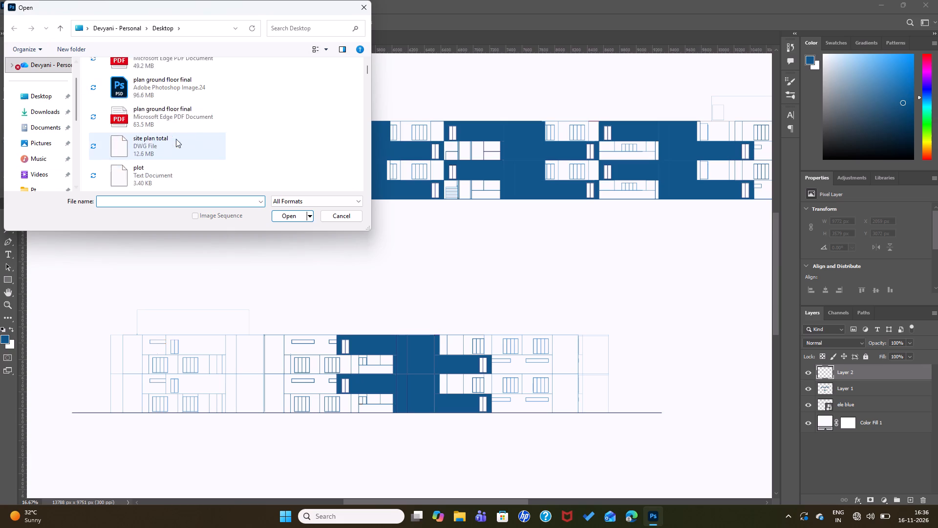
{"action": "scroll", "coordinate": [176, 139], "scroll_direction": "down", "scroll_amount": 1}
{"action": "scroll", "coordinate": [176, 139], "scroll_direction": "up", "scroll_amount": 3}
{"action": "scroll", "coordinate": [176, 139], "scroll_direction": "down", "scroll_amount": 8}
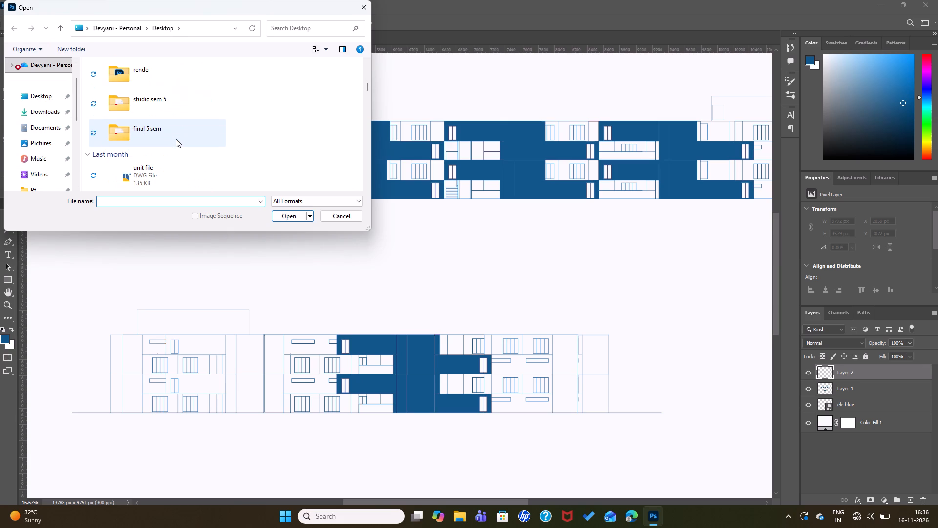
{"action": "double_click", "coordinate": [157, 78]}
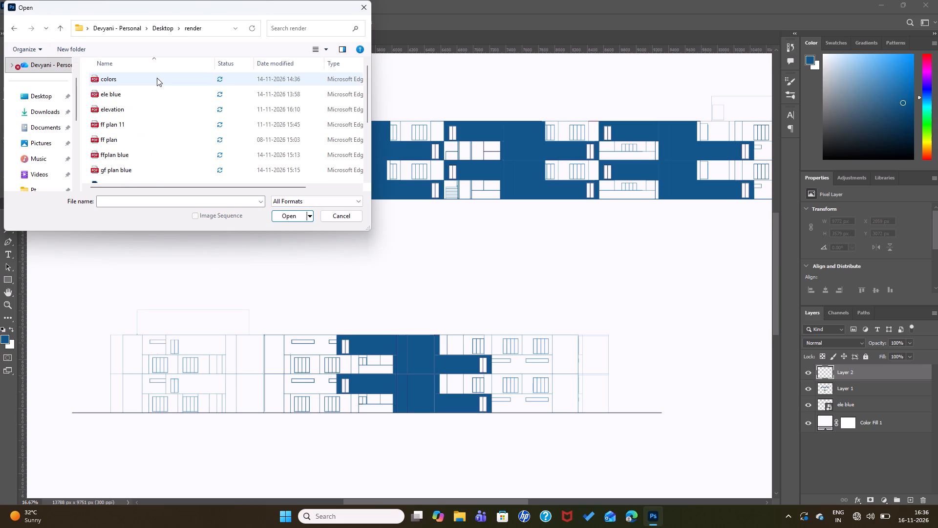
{"action": "double_click", "coordinate": [156, 78]}
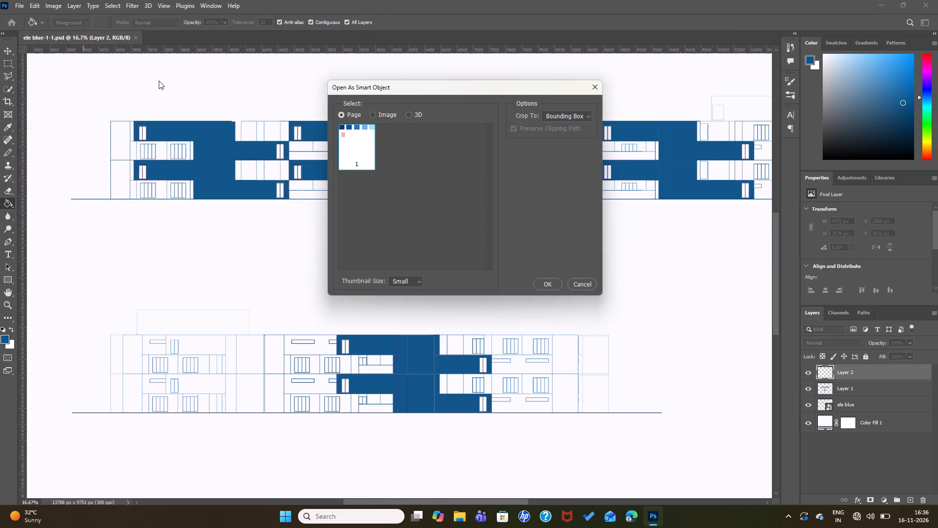
{"action": "left_click", "coordinate": [553, 282]}
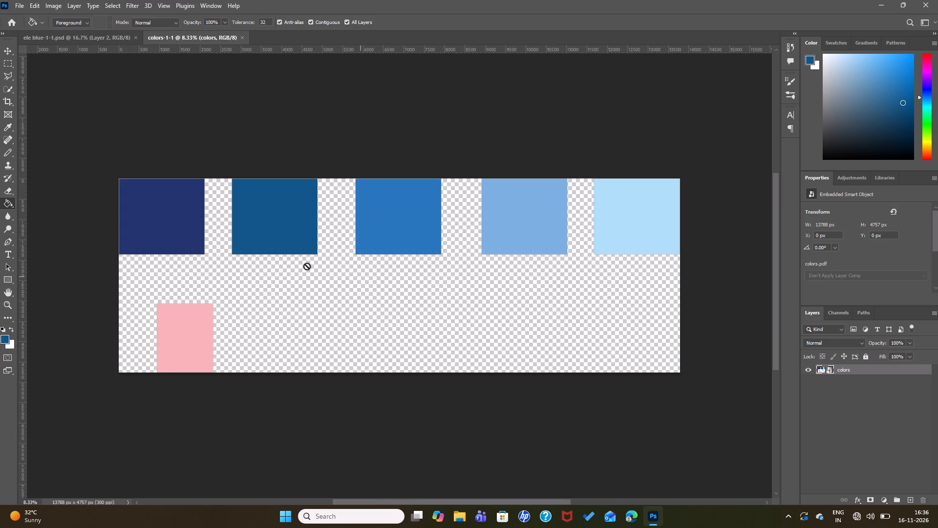
Sample the medium blue of the third swatch in the palette's upper row as the foreground colour.
{"action": "left_click", "coordinate": [6, 129]}
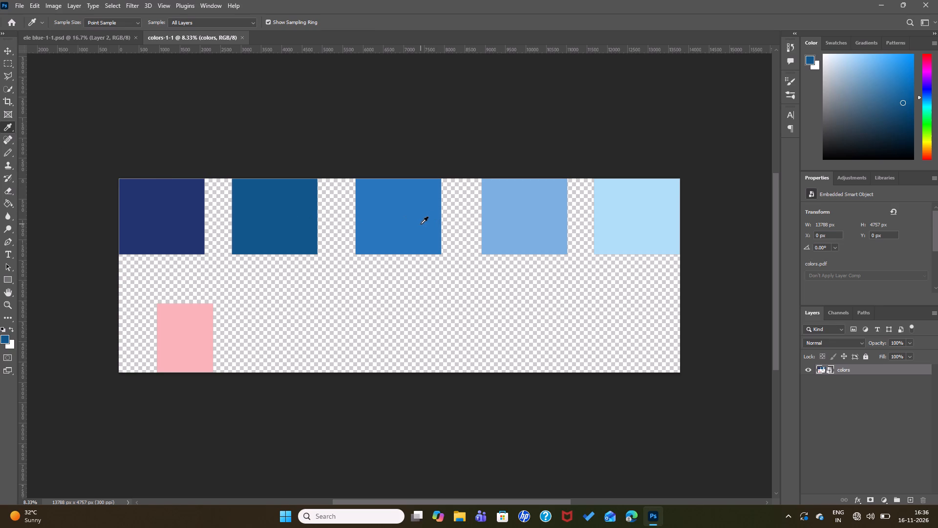
{"action": "left_click", "coordinate": [421, 224]}
{"action": "left_click", "coordinate": [421, 213]}
In the ele blue-1-1 drawing, fill the upper elevation's left end wall and the lower elevation's two-storey strip left of its windowed bay with the medium blue.
{"action": "left_click", "coordinate": [105, 37]}
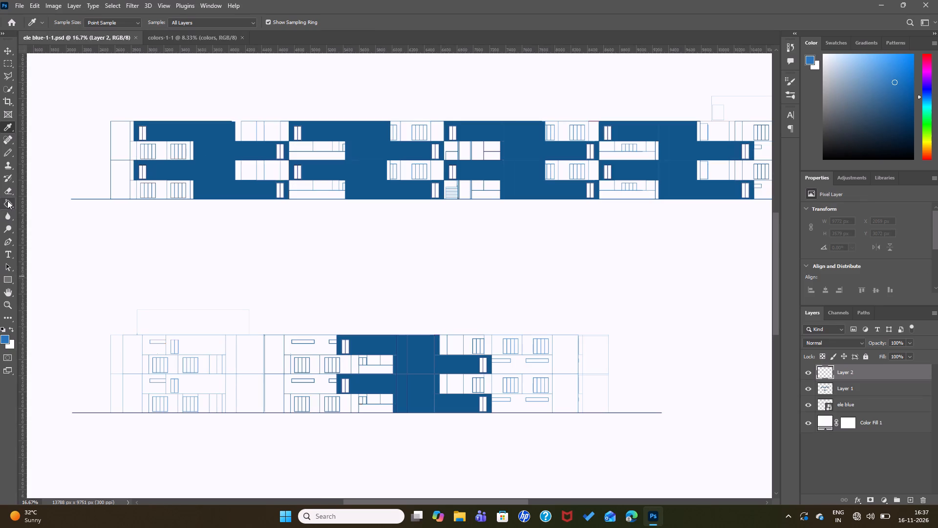
{"action": "left_click", "coordinate": [7, 201]}
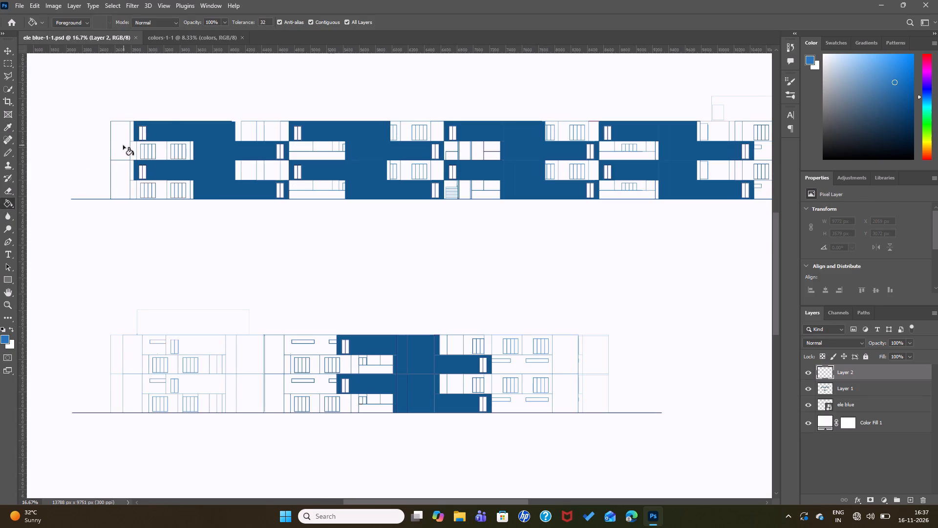
{"action": "left_click", "coordinate": [123, 145]}
{"action": "left_click", "coordinate": [120, 171]}
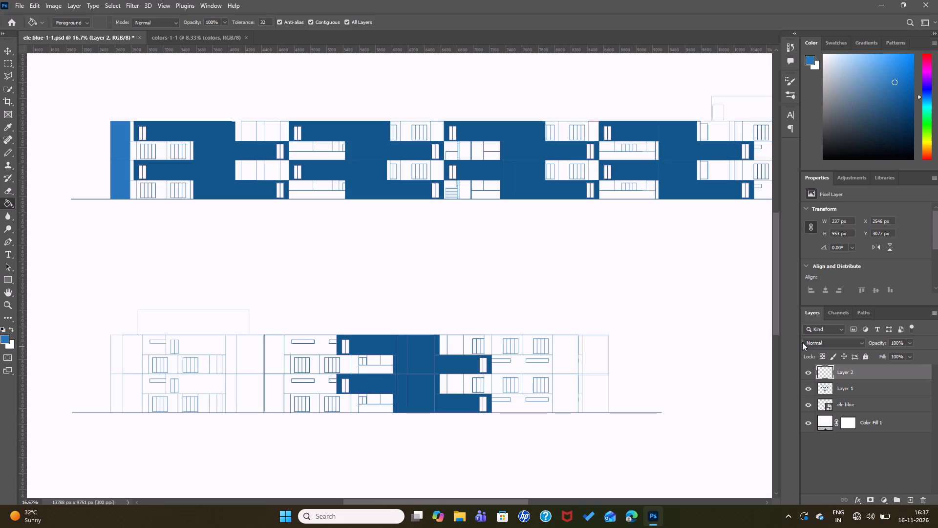
{"action": "left_click", "coordinate": [276, 345]}
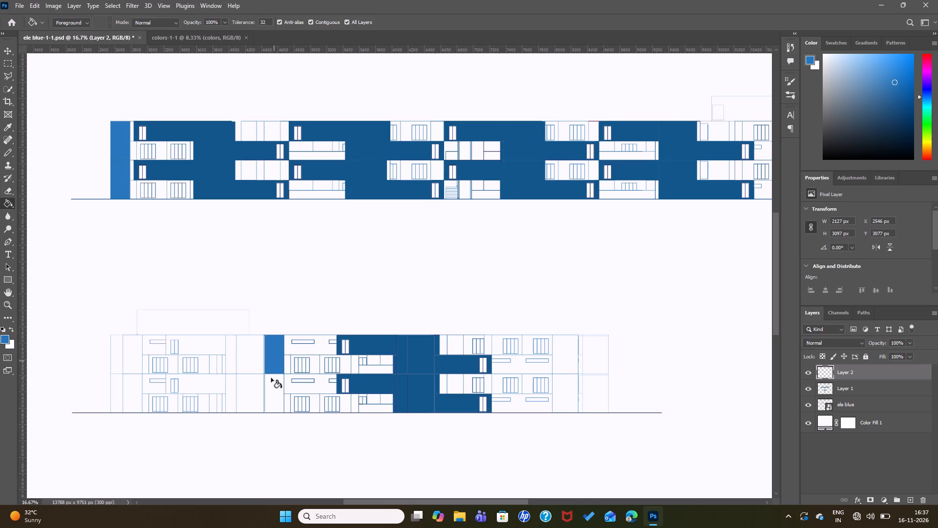
{"action": "left_click", "coordinate": [271, 382]}
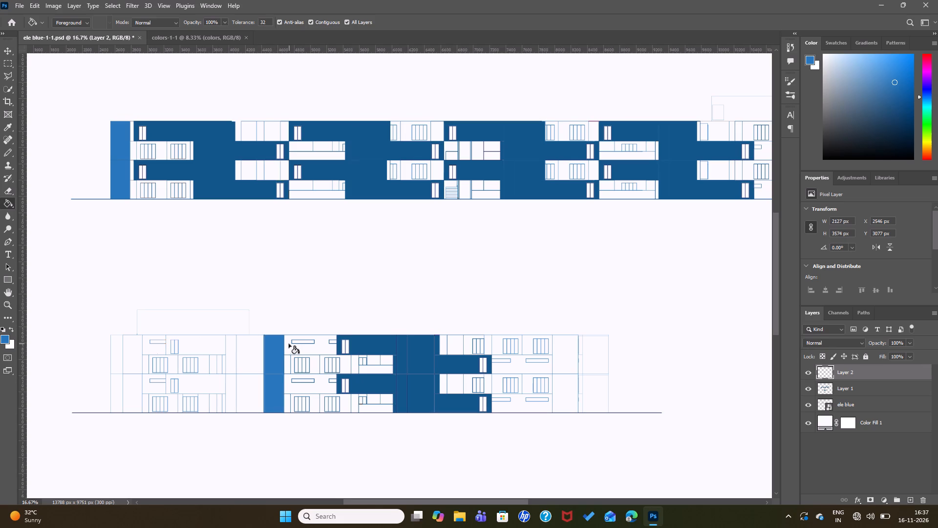
Fill the walls in the upper half of the lower elevation's windowed bay with the medium blue, leaving the window openings unfilled.
{"action": "left_click", "coordinate": [289, 344]}
{"action": "left_click", "coordinate": [287, 361]}
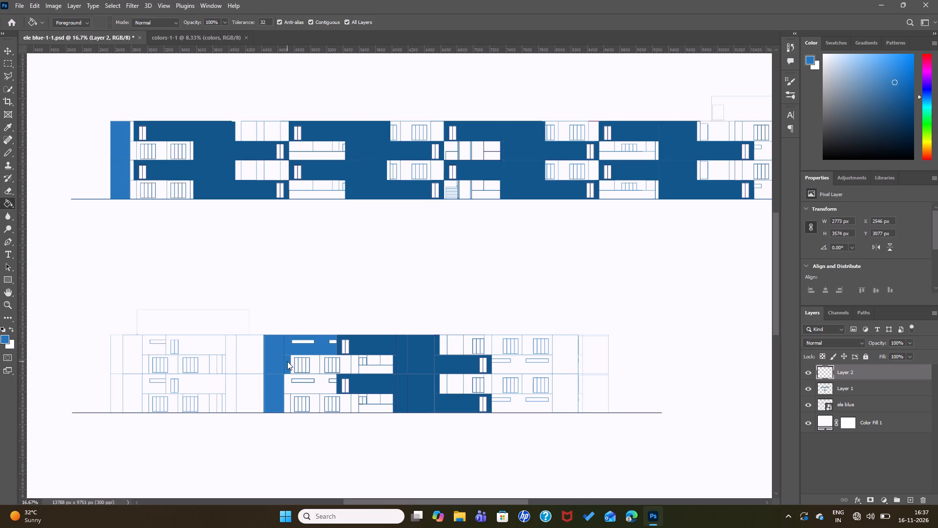
{"action": "left_click", "coordinate": [319, 367]}
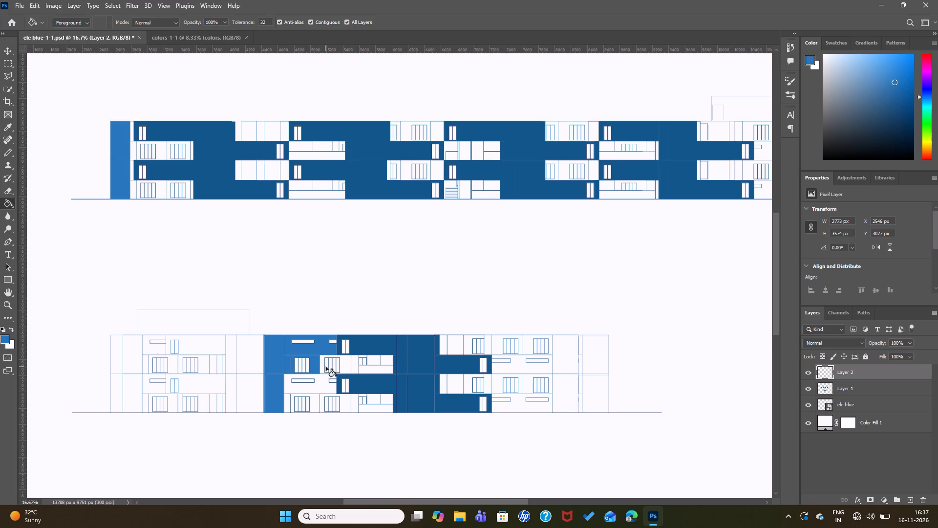
{"action": "left_click", "coordinate": [322, 367]}
{"action": "left_click", "coordinate": [356, 365]}
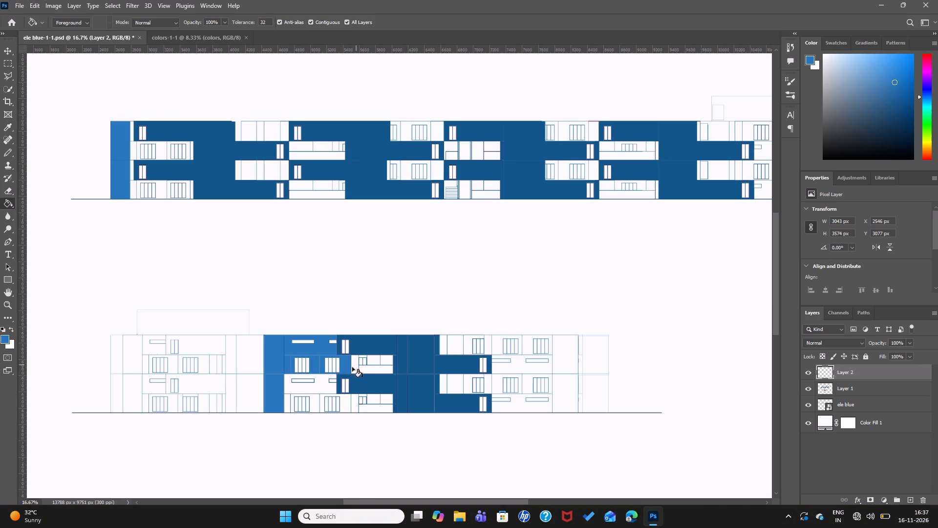
{"action": "scroll", "coordinate": [339, 406], "scroll_direction": "down", "scroll_amount": 1}
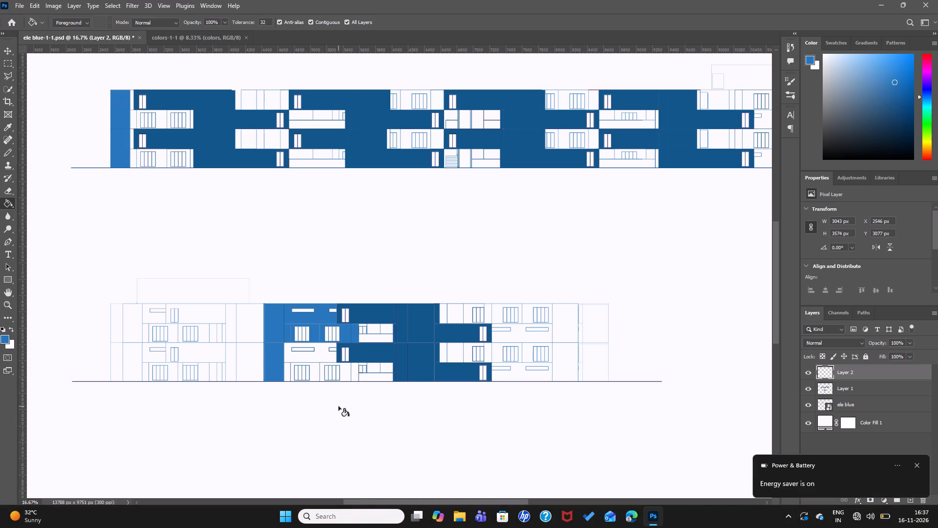
Raise the display brightness to nearly its maximum in the system quick settings and return to the drawing.
{"action": "left_click", "coordinate": [875, 513]}
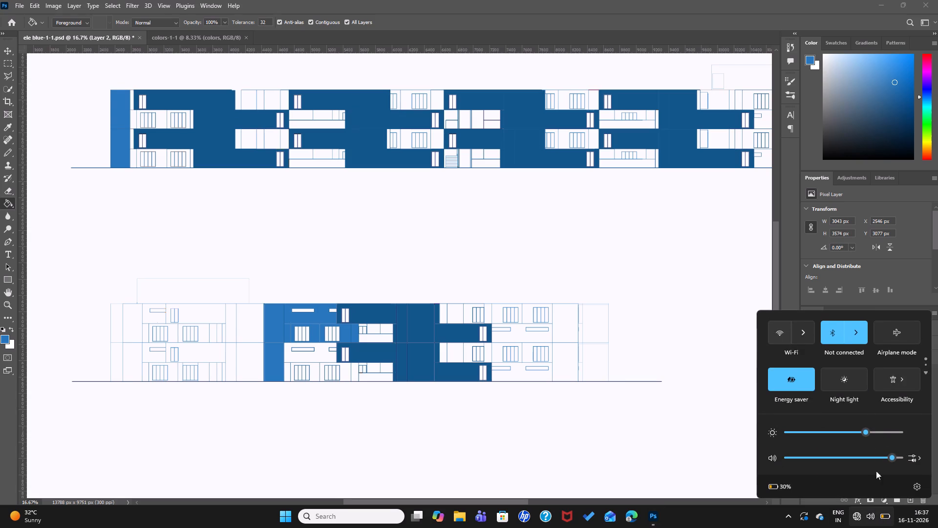
{"action": "left_click", "coordinate": [890, 427]}
{"action": "left_click", "coordinate": [898, 429]}
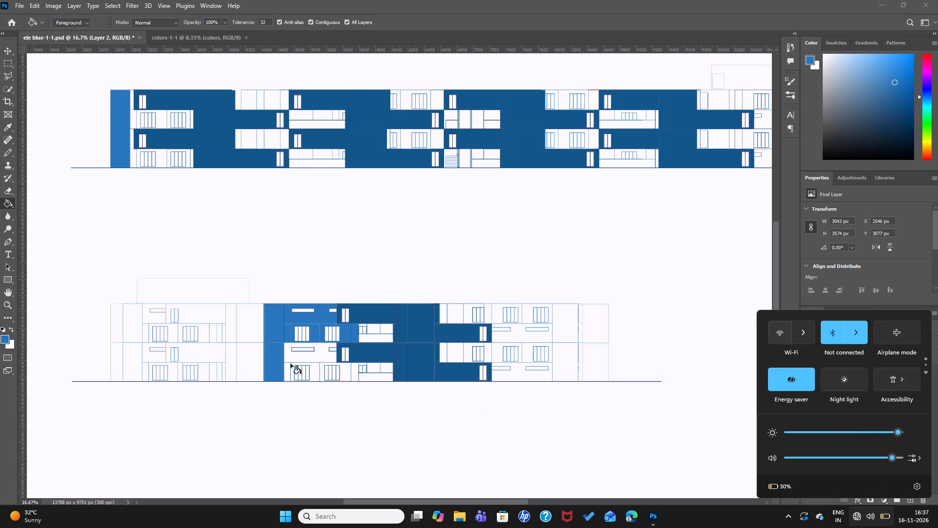
{"action": "left_click", "coordinate": [305, 357]}
Fill the walls in the lower half of the same windowed bay with the medium blue, leaving the window openings unfilled.
{"action": "left_click", "coordinate": [292, 356]}
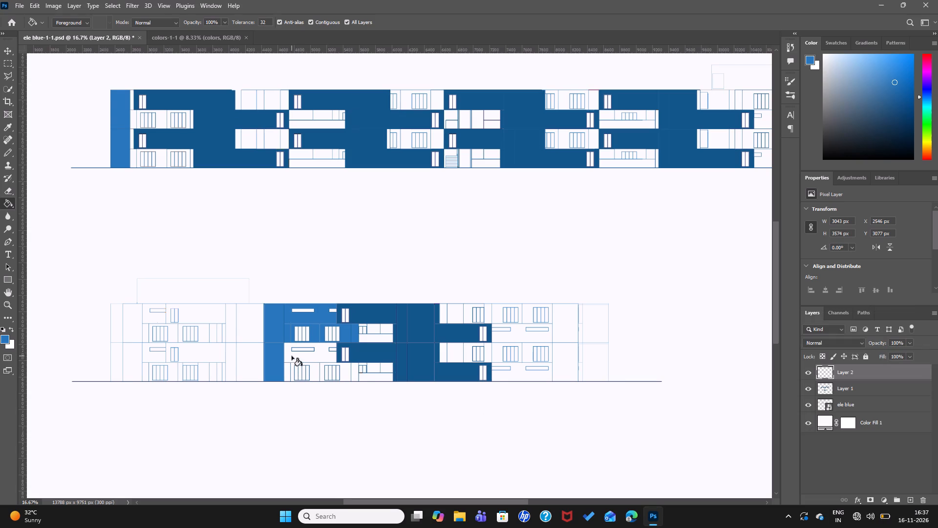
{"action": "left_click", "coordinate": [288, 371]}
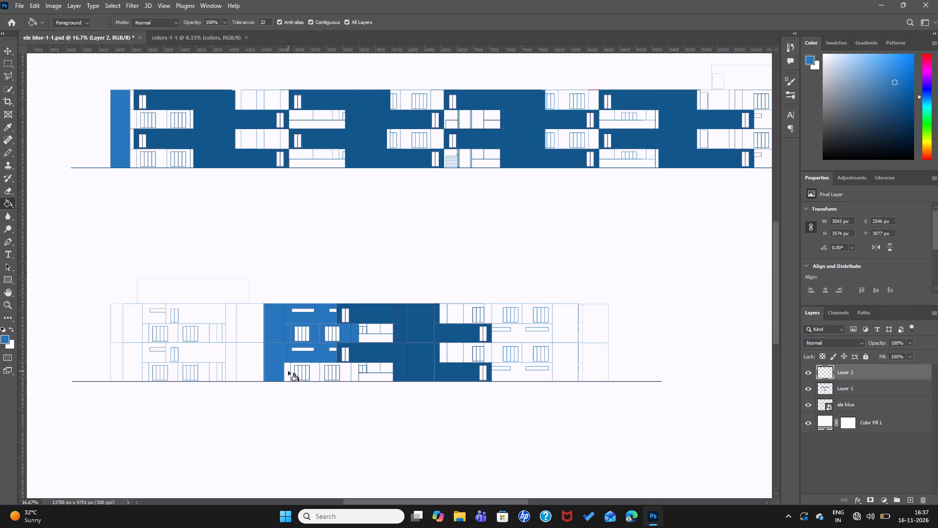
{"action": "left_click", "coordinate": [317, 376]}
{"action": "left_click", "coordinate": [343, 374]}
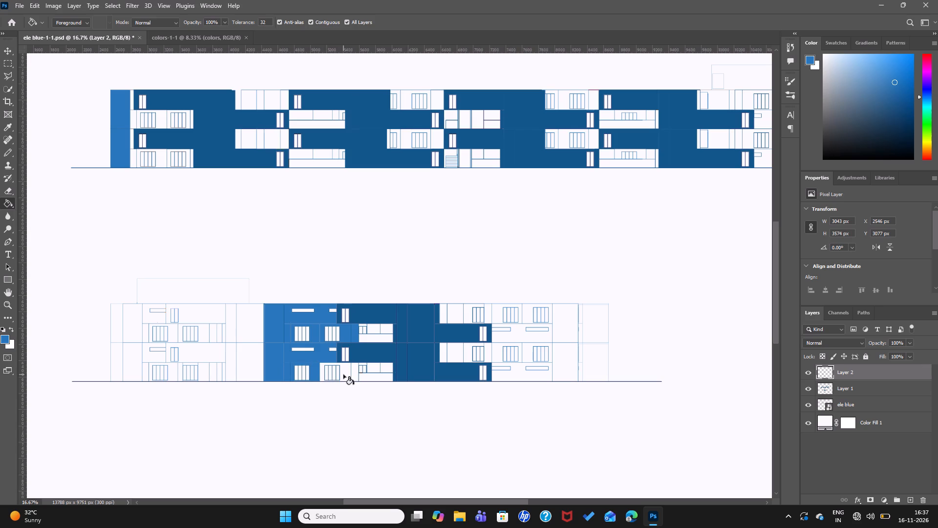
{"action": "left_click", "coordinate": [357, 374]}
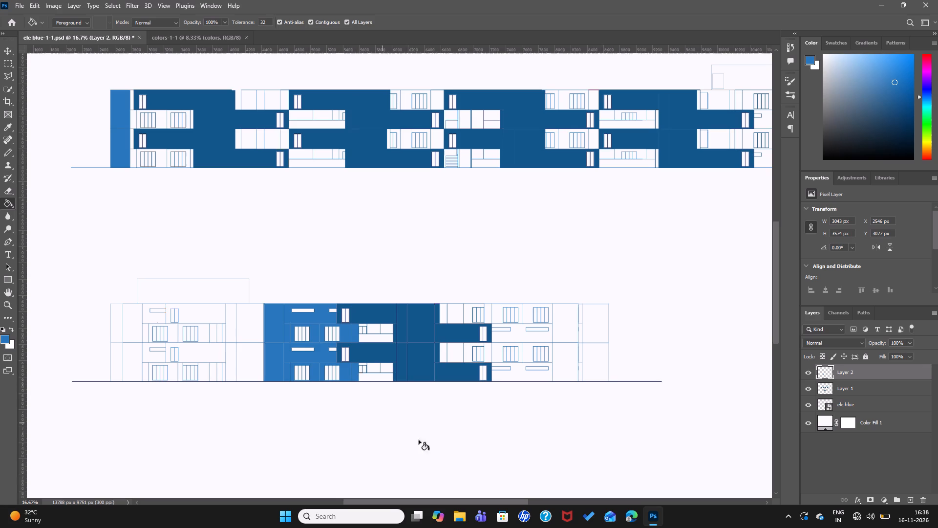
Continue the medium blue fill on the upper elevation, in the narrow strip beside its left end wall.
{"action": "scroll", "coordinate": [436, 443], "scroll_direction": "up", "scroll_amount": 5}
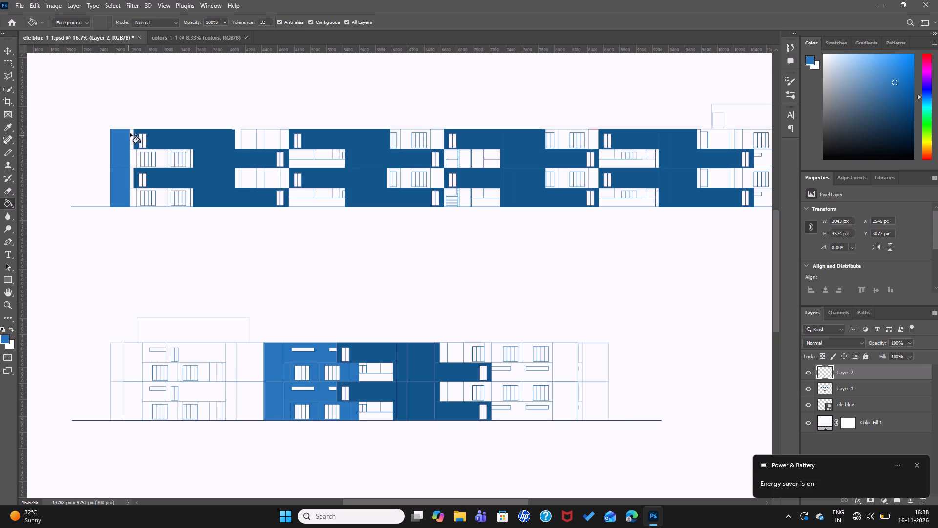
Fill the wall areas around the windows and the narrow strips in the upper elevation's leftmost bay with the medium blue on both floors.
{"action": "left_click", "coordinate": [131, 147]}
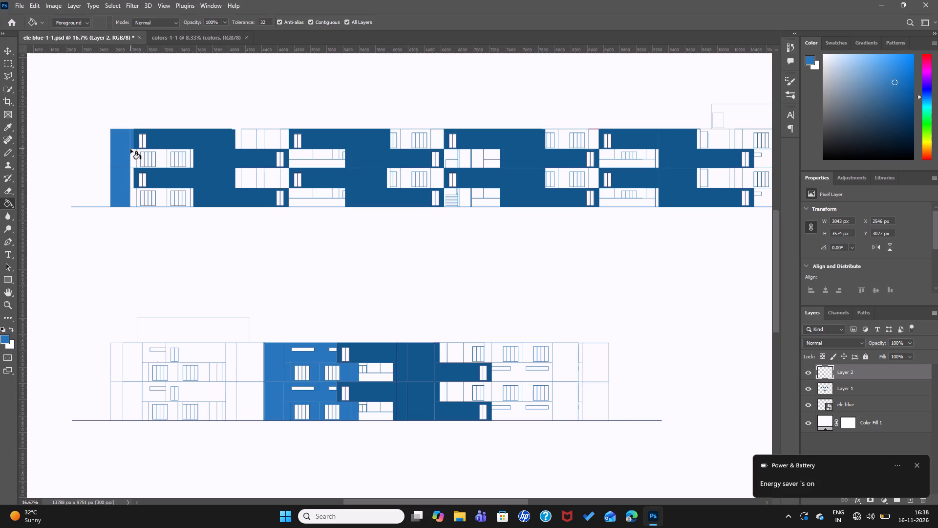
{"action": "left_click", "coordinate": [134, 153]}
{"action": "left_click", "coordinate": [159, 160]}
{"action": "left_click", "coordinate": [188, 150]}
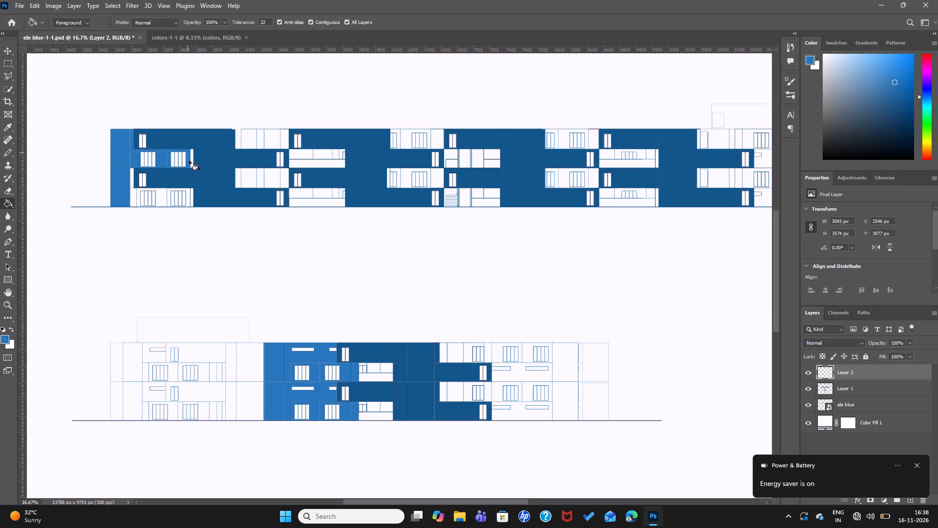
{"action": "left_click", "coordinate": [189, 191]}
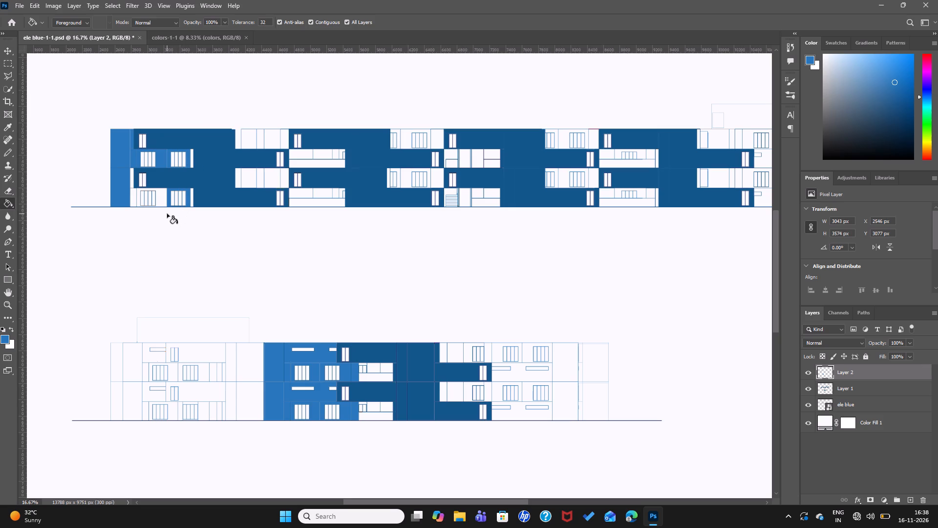
{"action": "left_click", "coordinate": [163, 201]}
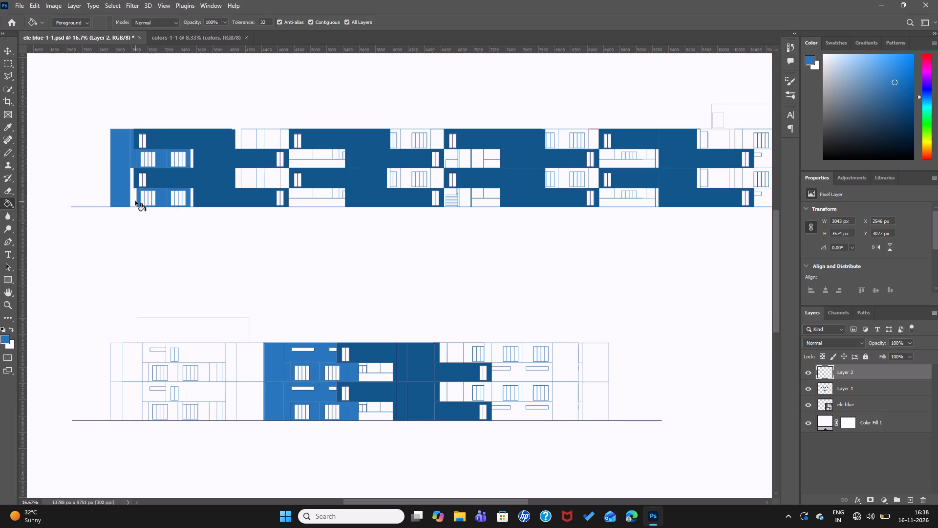
{"action": "left_click", "coordinate": [135, 201]}
{"action": "left_click", "coordinate": [133, 179]}
Fill the upper elevation's right end wall and the adjoining wall areas around the windows on both floors with the medium blue.
{"action": "left_click_drag", "start_coordinate": [448, 501], "coordinate": [510, 501]}
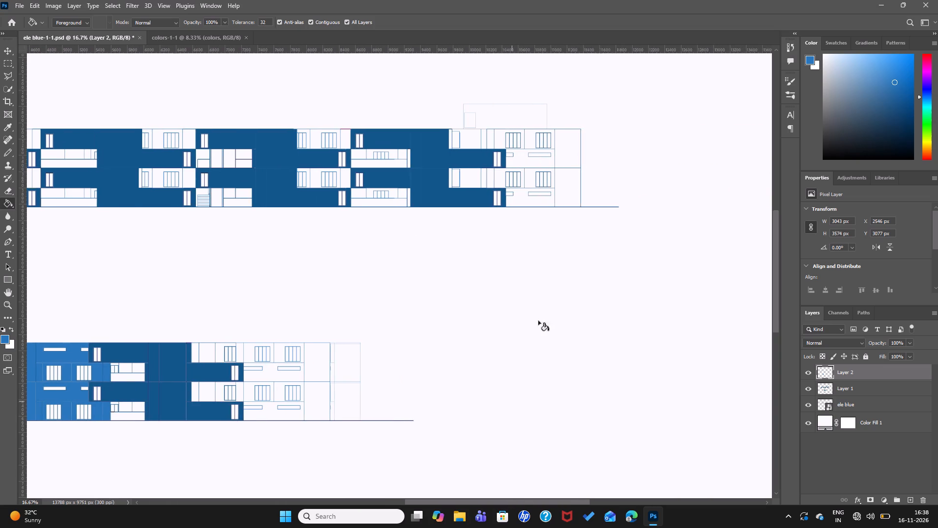
{"action": "left_click", "coordinate": [569, 159]}
{"action": "left_click", "coordinate": [571, 186]}
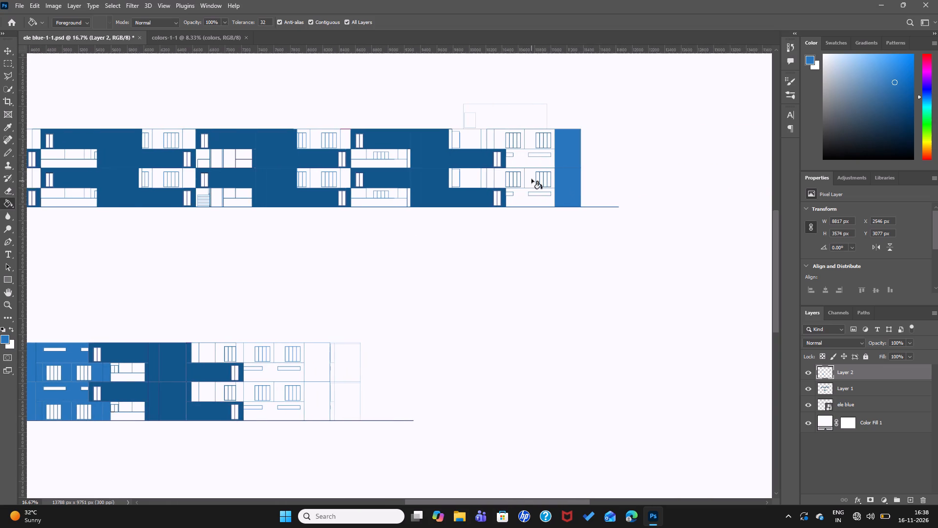
{"action": "left_click", "coordinate": [532, 179]}
{"action": "left_click", "coordinate": [535, 201]}
{"action": "left_click", "coordinate": [523, 161]}
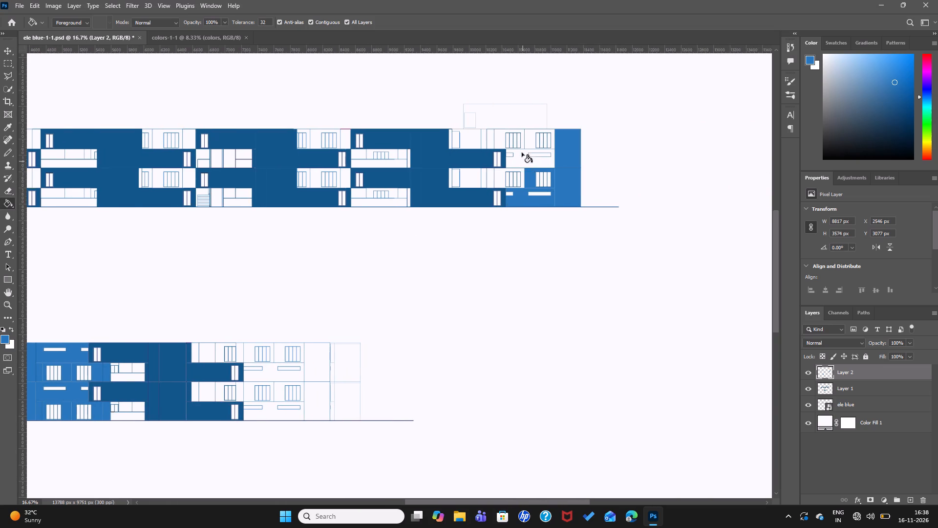
{"action": "left_click", "coordinate": [532, 141]}
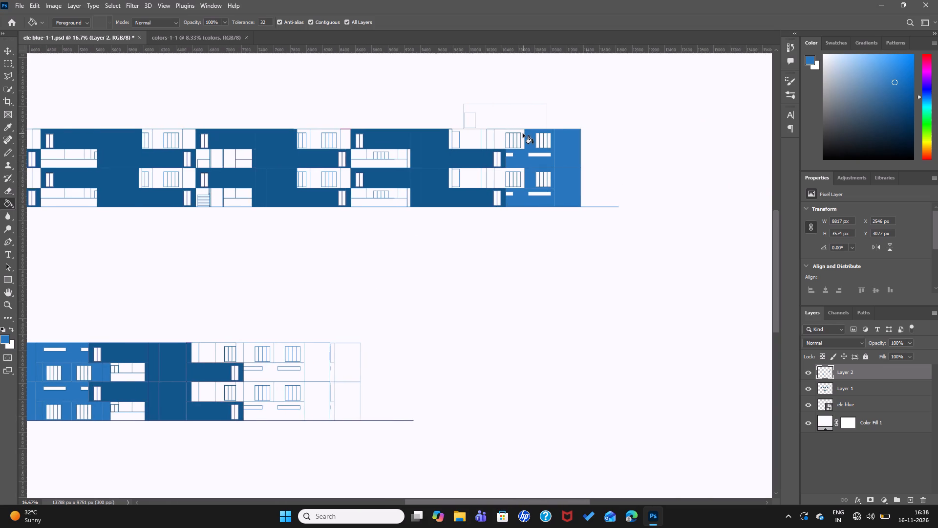
{"action": "left_click", "coordinate": [523, 133]}
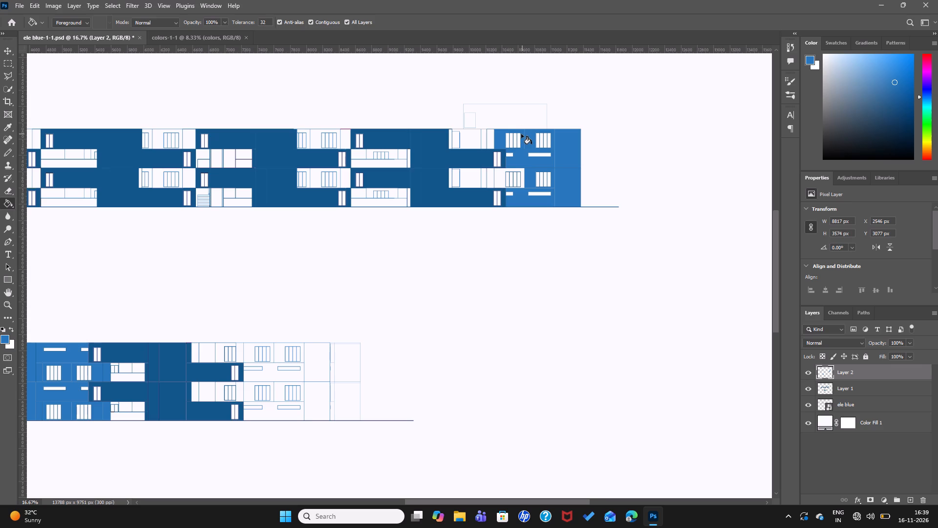
{"action": "left_click", "coordinate": [491, 139]}
{"action": "left_click", "coordinate": [503, 175]}
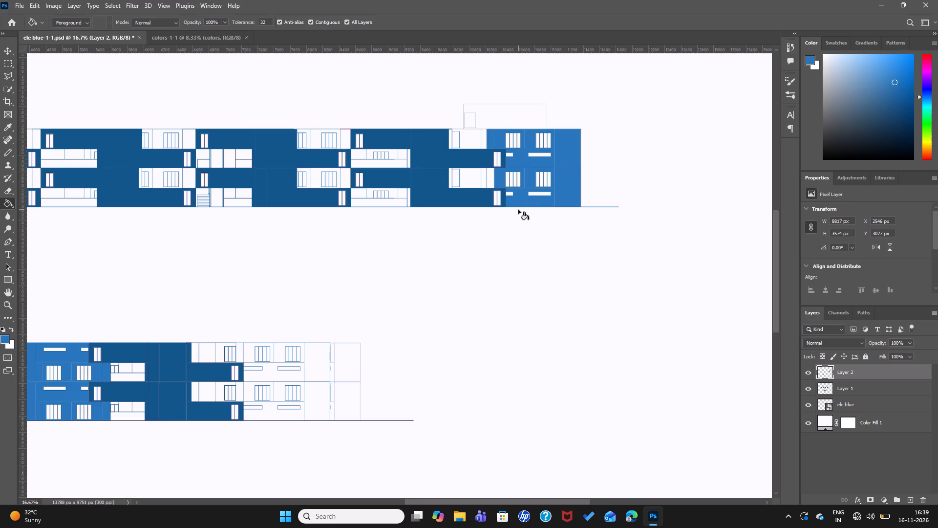
{"action": "left_click", "coordinate": [491, 178]}
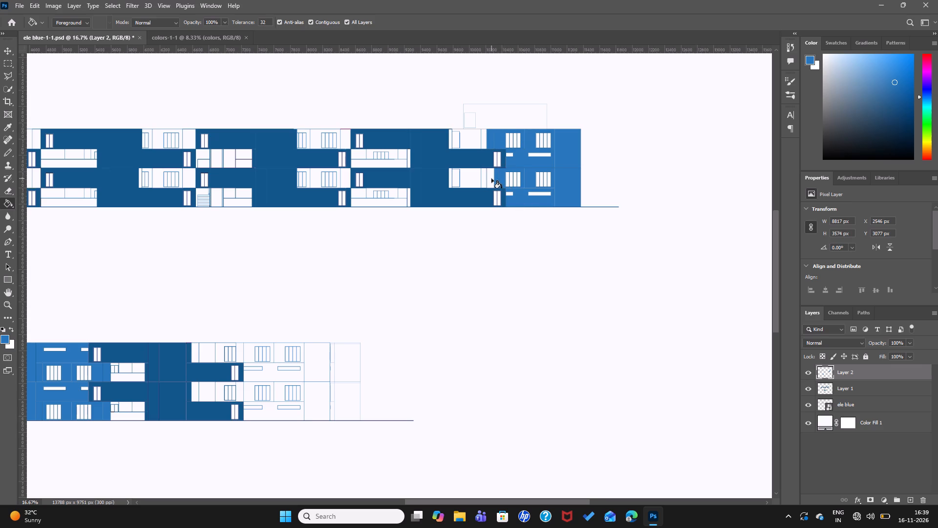
{"action": "left_click", "coordinate": [485, 183]}
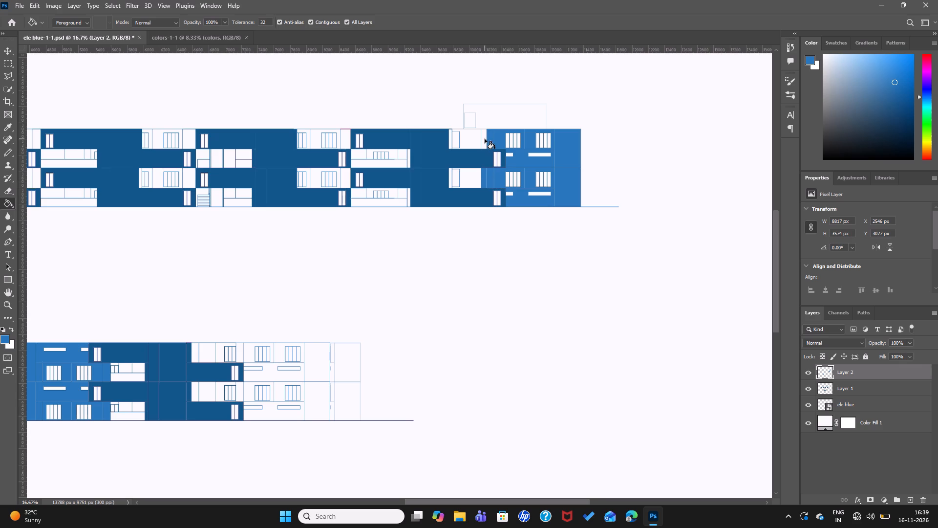
{"action": "left_click", "coordinate": [485, 139]}
{"action": "left_click_drag", "start_coordinate": [521, 500], "coordinate": [436, 492]}
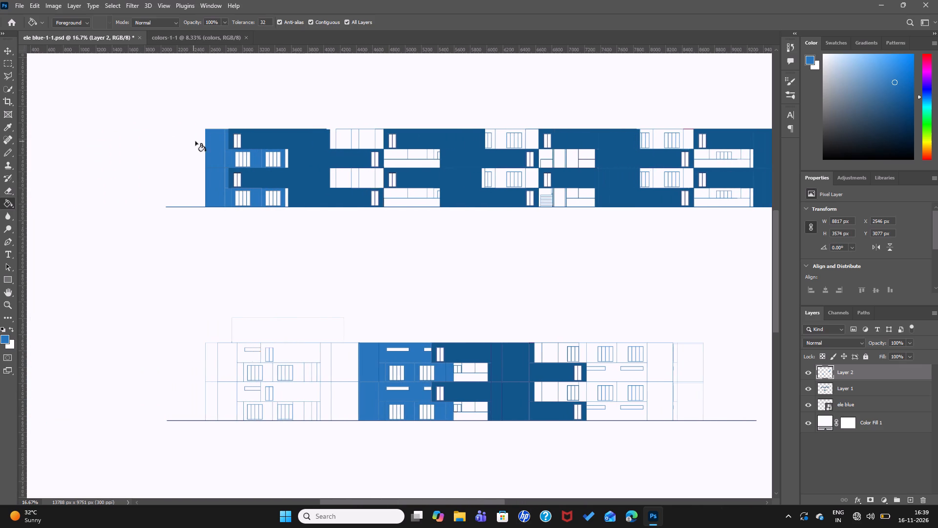
Fill the remaining white strips beside the windows in the upper elevation's leftmost bay with the medium blue on both floors.
{"action": "left_click", "coordinate": [287, 158]}
{"action": "left_click", "coordinate": [287, 192]}
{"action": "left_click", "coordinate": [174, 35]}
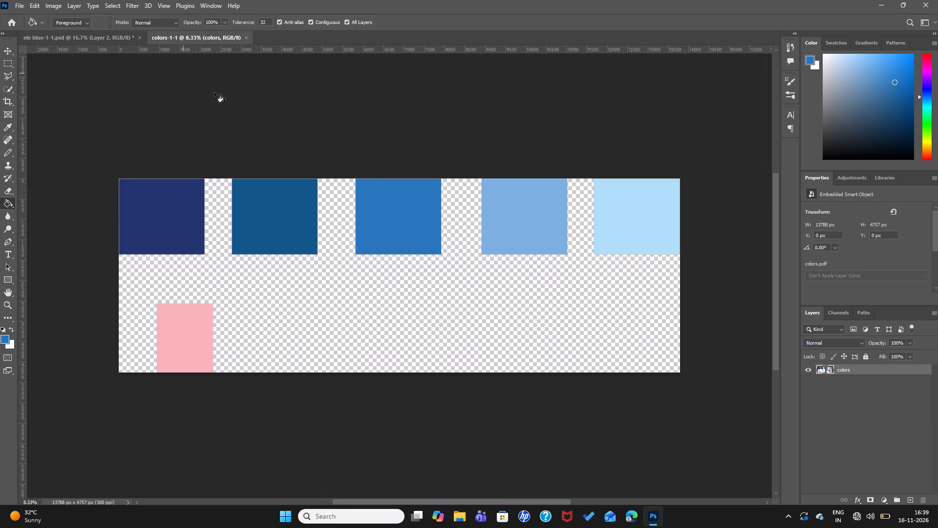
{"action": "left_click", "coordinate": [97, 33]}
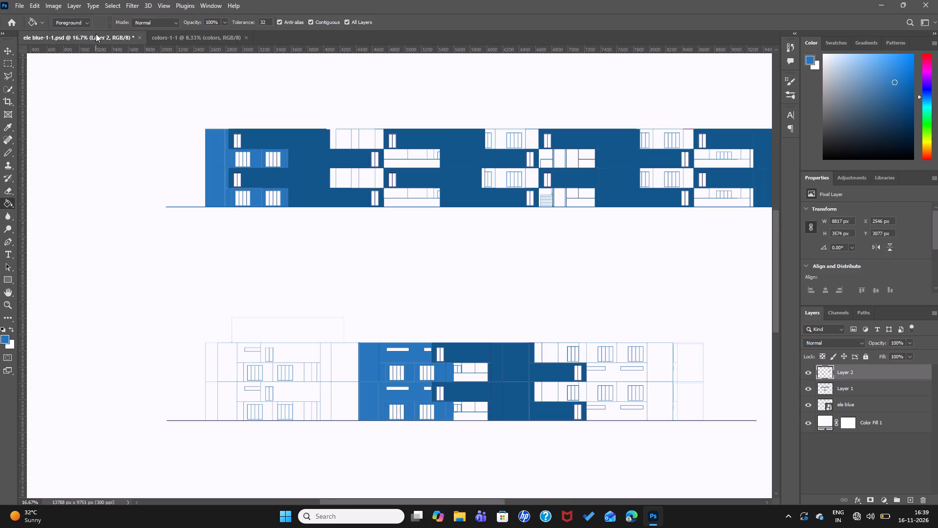
Fill the three wall panels adjoining the dark central block's right side in the lower elevation with the medium blue on both floors.
{"action": "left_click_drag", "start_coordinate": [490, 499], "coordinate": [518, 499]}
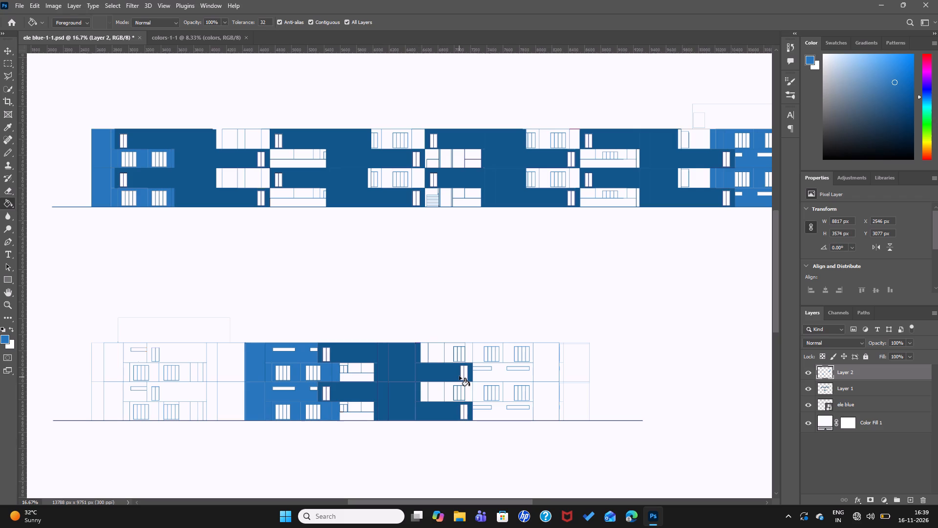
{"action": "left_click", "coordinate": [448, 351]}
{"action": "left_click", "coordinate": [448, 386]}
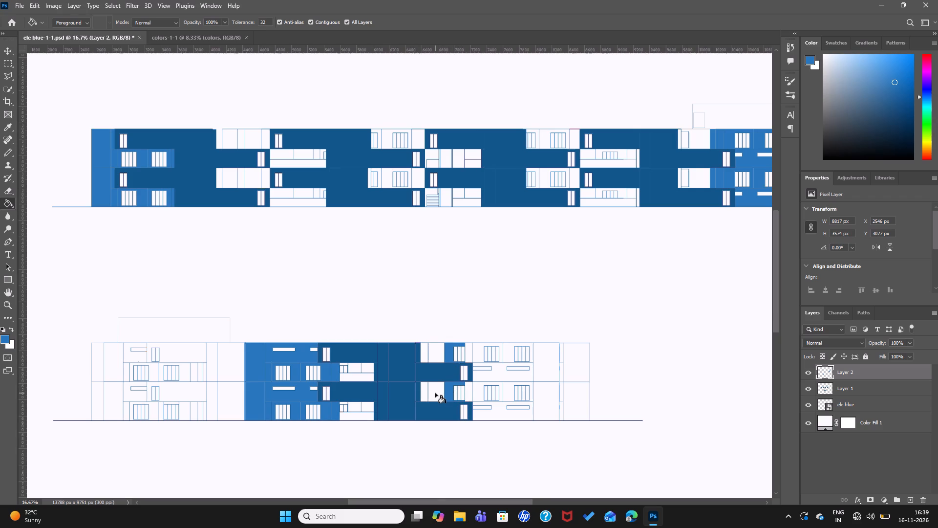
{"action": "left_click", "coordinate": [435, 393]}
{"action": "left_click", "coordinate": [439, 351]}
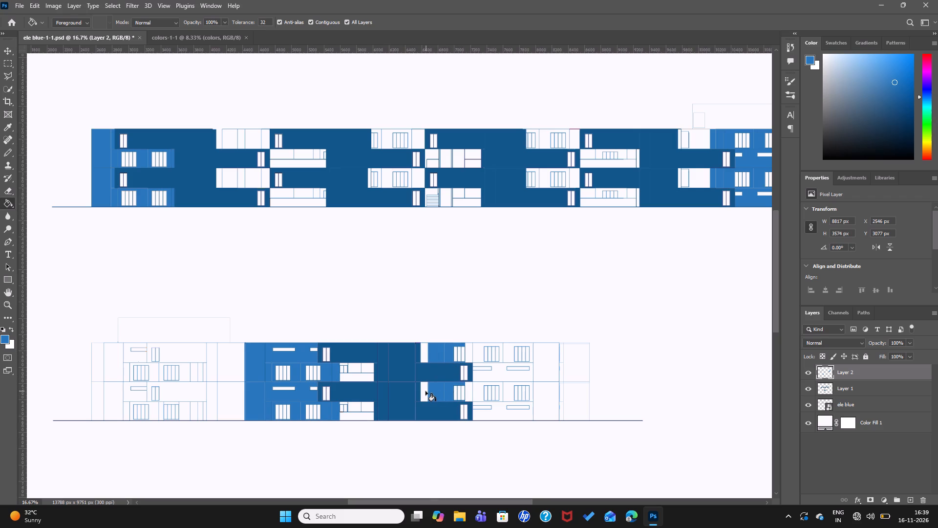
{"action": "left_click", "coordinate": [426, 391]}
{"action": "left_click", "coordinate": [425, 355]}
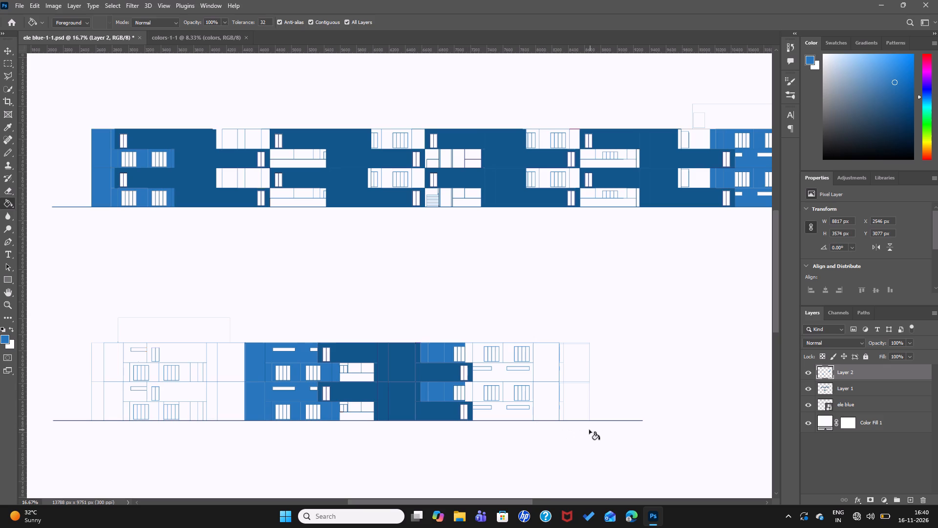
Fill the wall panels above the balcony parapets, left of the lower elevation's dark central block, with the medium blue on both floors.
{"action": "left_click", "coordinate": [366, 369]}
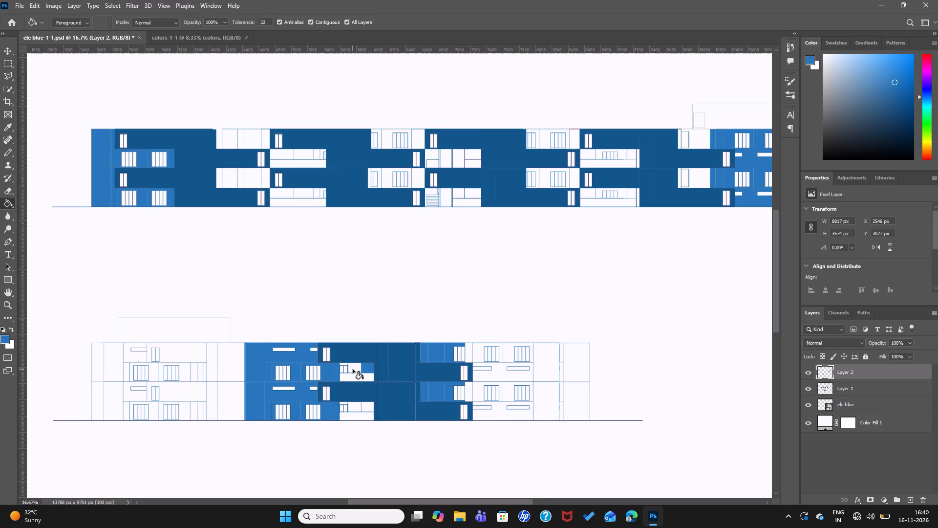
{"action": "left_click", "coordinate": [353, 369]}
{"action": "left_click", "coordinate": [366, 407]}
{"action": "left_click", "coordinate": [356, 407]}
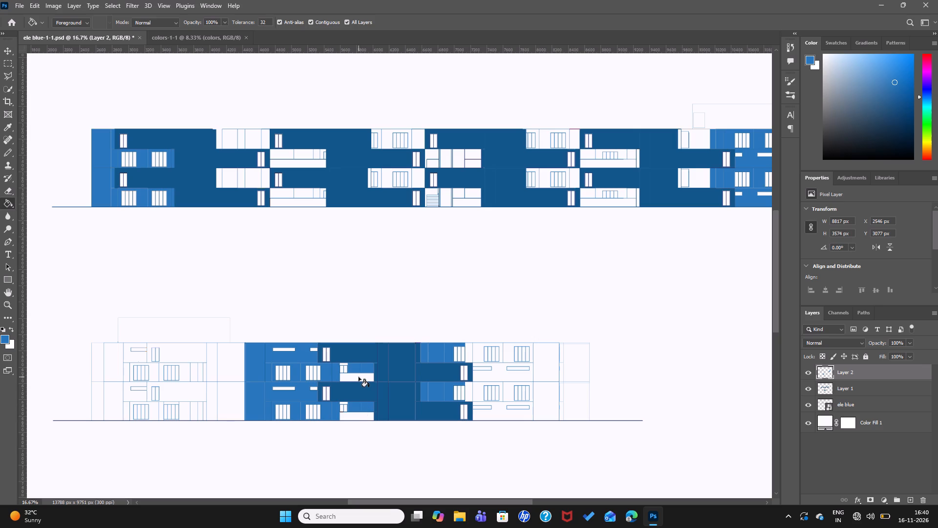
Sample the lighter blue of the fourth swatch in the colors-1-1 palette's upper row as the foreground colour.
{"action": "scroll", "coordinate": [359, 374], "scroll_direction": "down", "scroll_amount": 6}
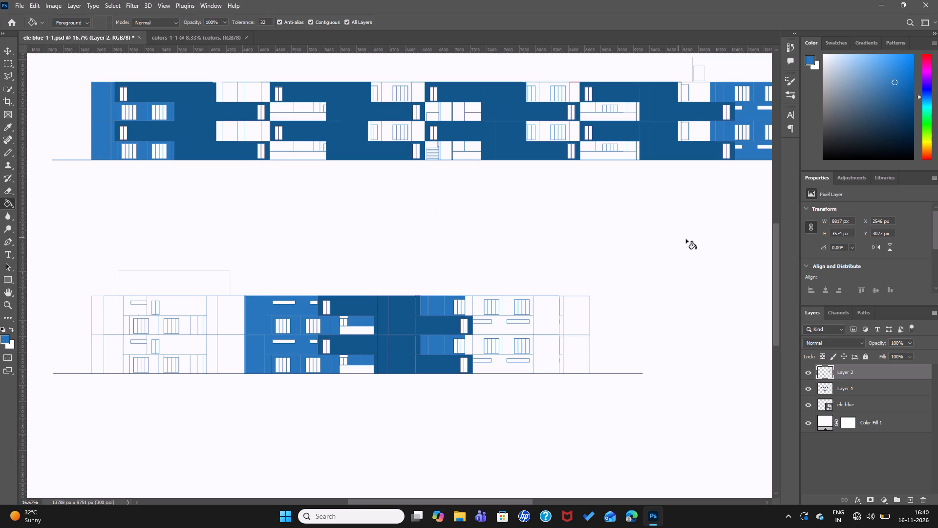
{"action": "scroll", "coordinate": [730, 250], "scroll_direction": "up", "scroll_amount": 1}
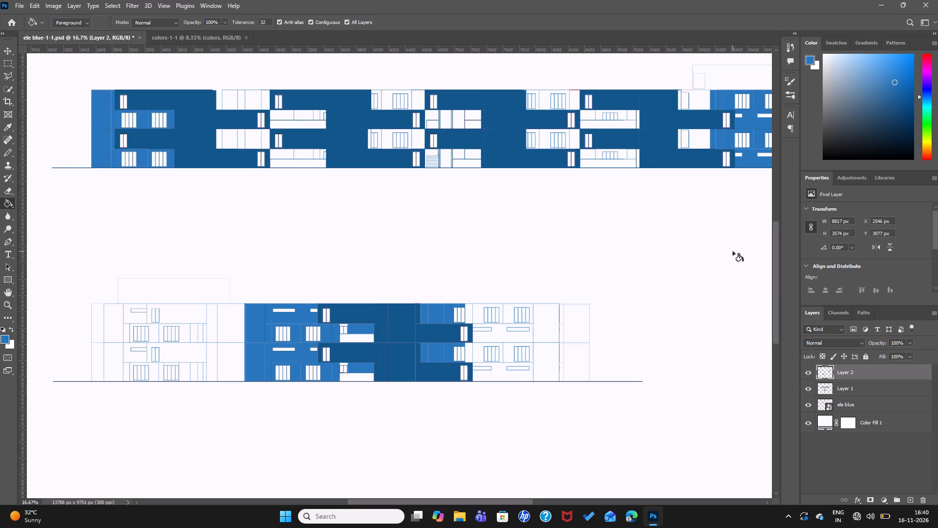
{"action": "left_click", "coordinate": [175, 39]}
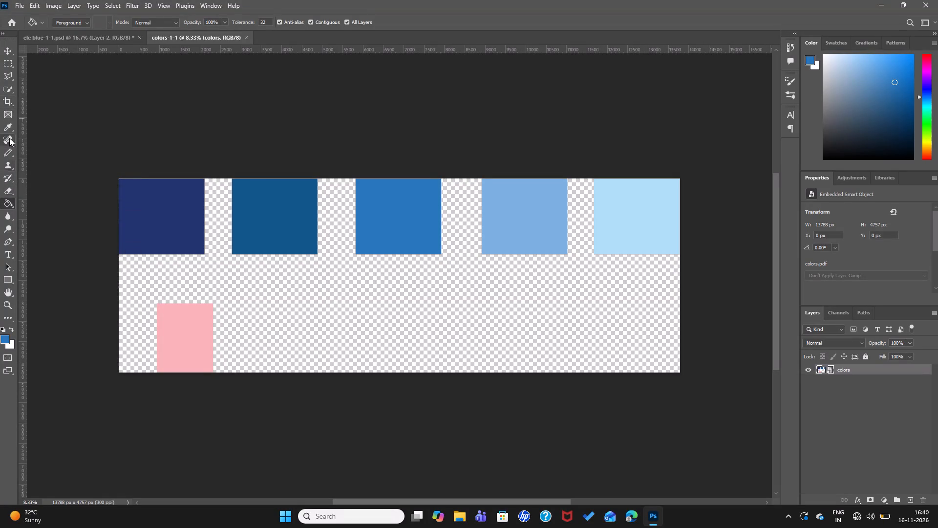
{"action": "left_click", "coordinate": [6, 126]}
{"action": "left_click", "coordinate": [517, 221]}
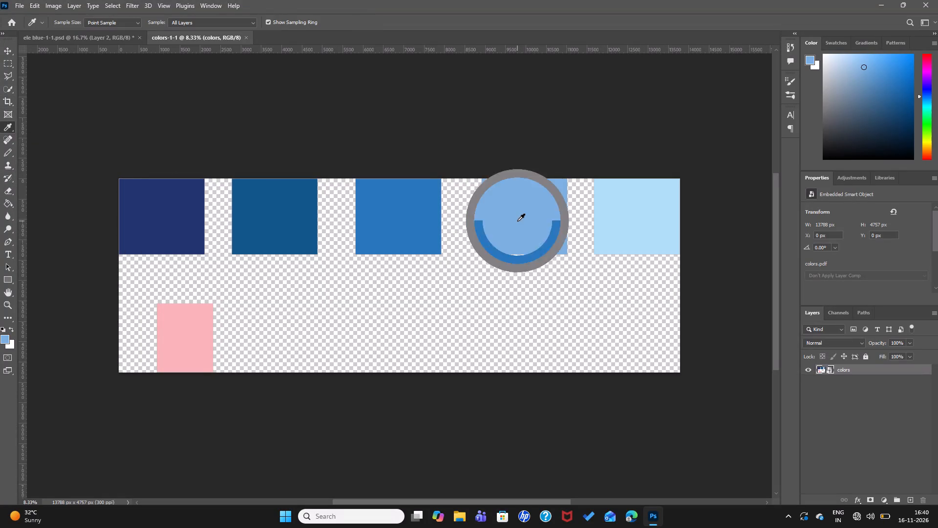
{"action": "left_click", "coordinate": [517, 218]}
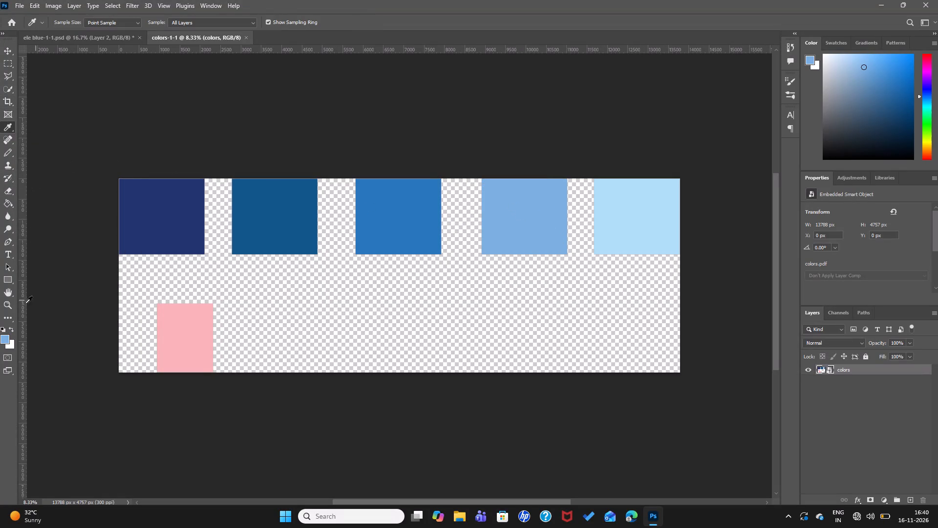
In the ele blue-1-1 drawing, fill the wall panel just left of the upper elevation's medium-blue right end bay with the lighter blue on both floors.
{"action": "left_click", "coordinate": [8, 200]}
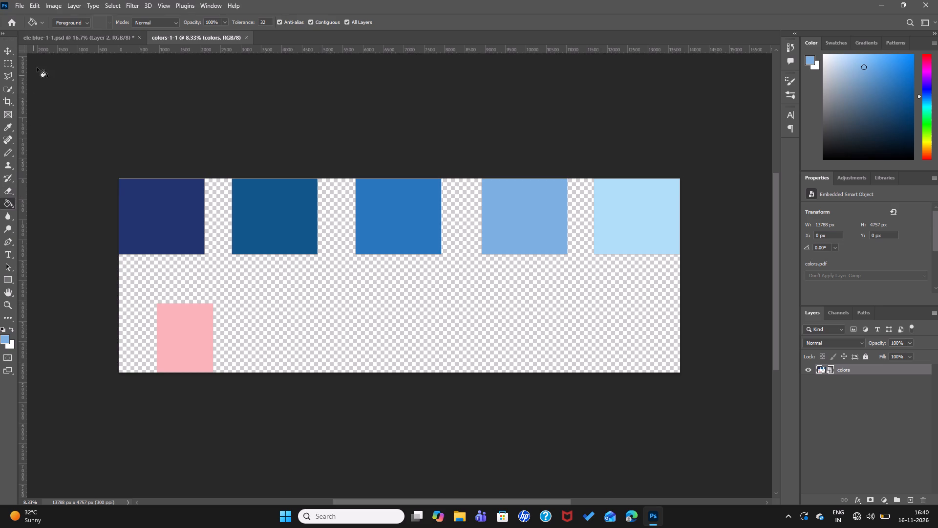
{"action": "left_click", "coordinate": [59, 39]}
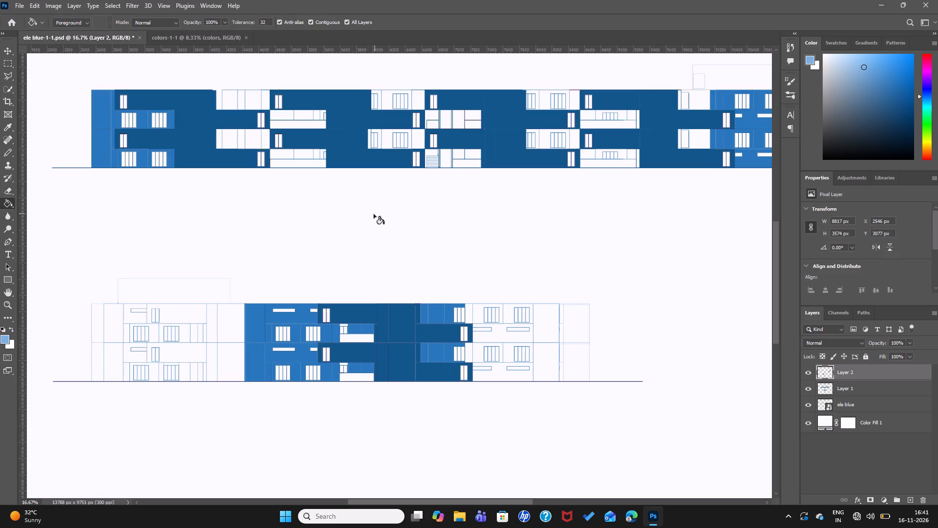
{"action": "left_click_drag", "start_coordinate": [358, 499], "coordinate": [371, 497]}
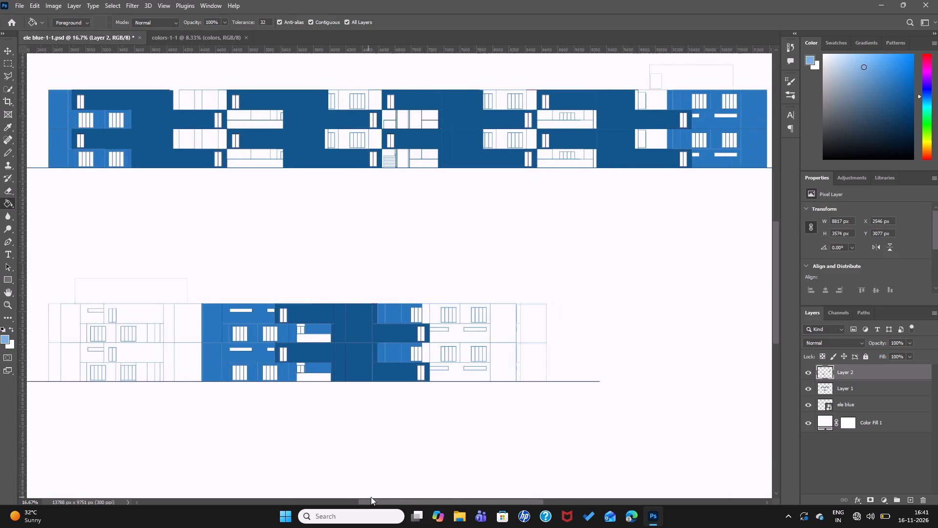
{"action": "left_click_drag", "start_coordinate": [371, 497], "coordinate": [395, 492]}
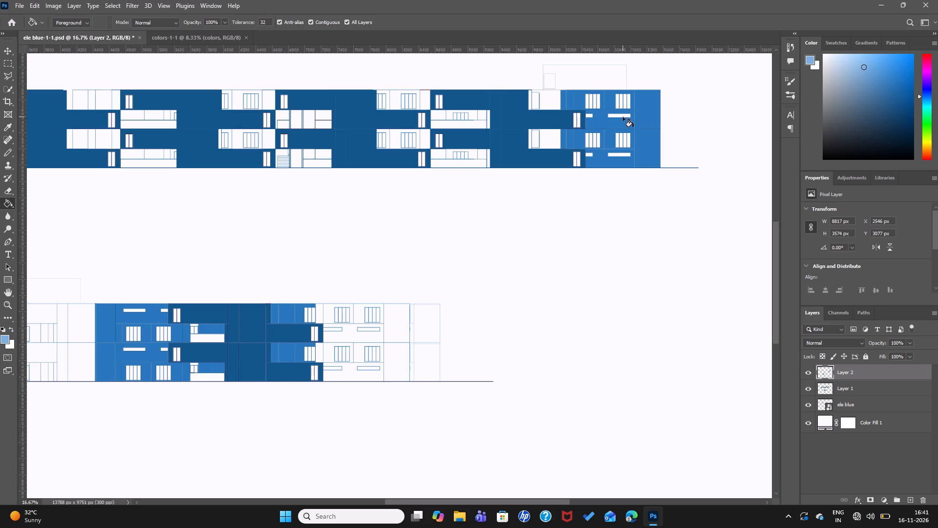
{"action": "left_click", "coordinate": [553, 97]}
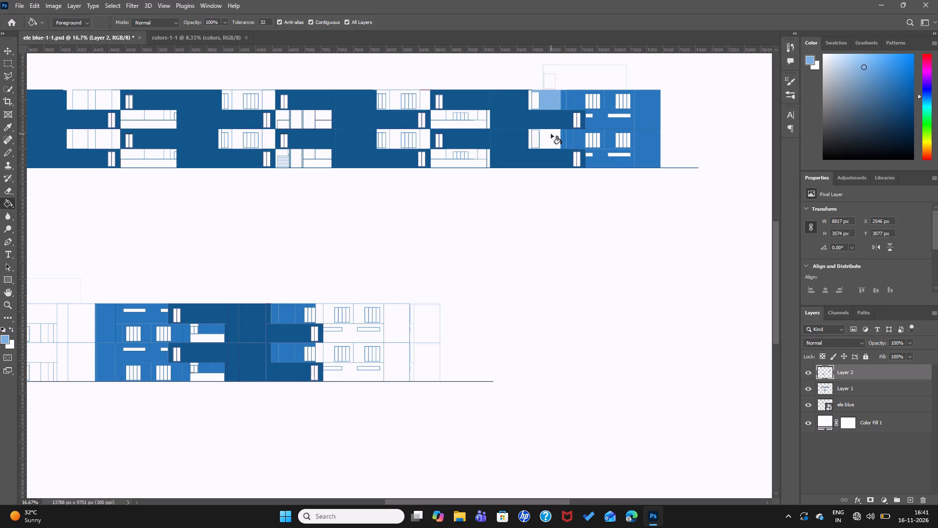
{"action": "left_click", "coordinate": [551, 134]}
Fill the wall around the window and the panel to its right above the upper elevation's rightmost balcony parapets with the lighter blue on both floors.
{"action": "key", "text": "ctrl+equal"}
{"action": "scroll", "coordinate": [635, 263], "scroll_direction": "up", "scroll_amount": 11}
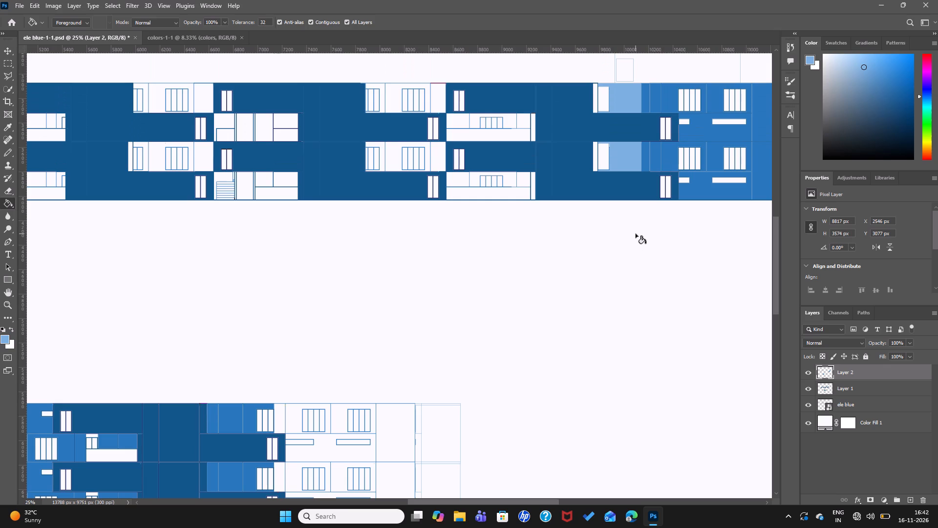
{"action": "left_click", "coordinate": [474, 120]}
{"action": "left_click", "coordinate": [474, 179]}
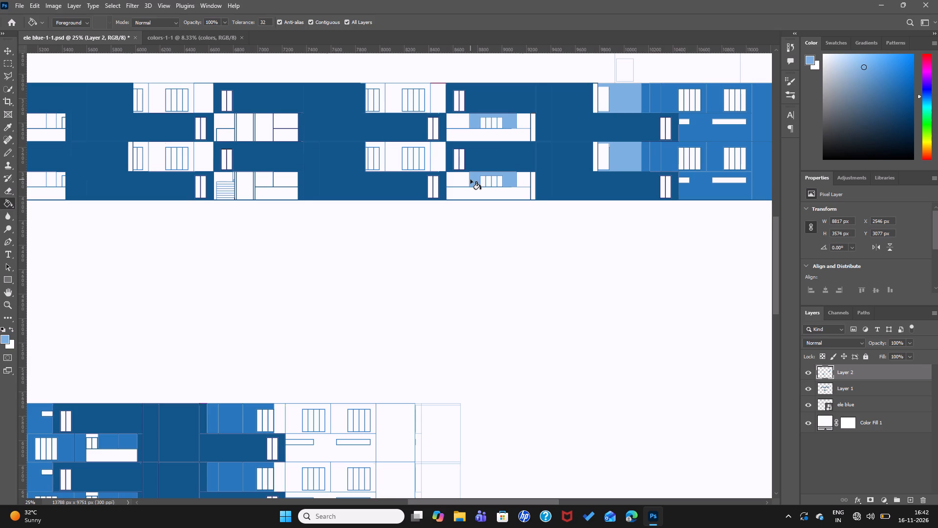
{"action": "left_click", "coordinate": [524, 124]}
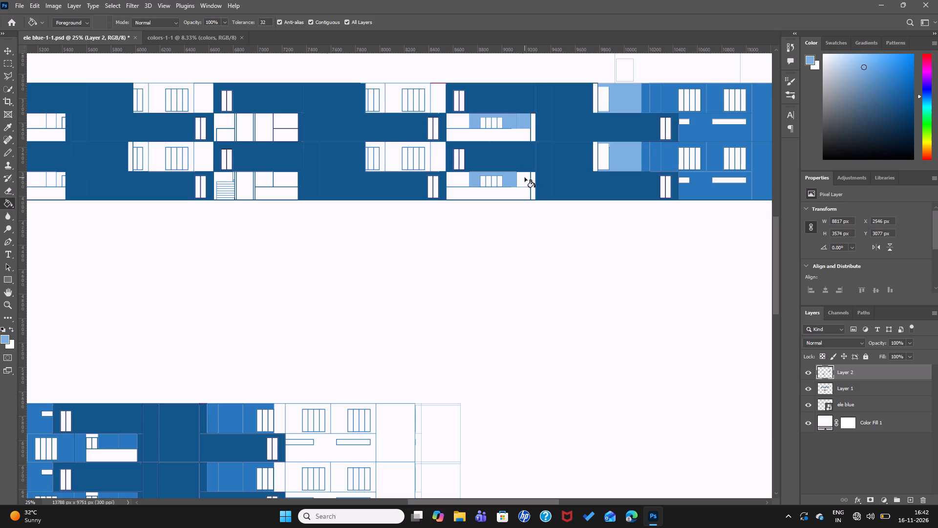
{"action": "left_click", "coordinate": [525, 177]}
Fill the blank wall panels just left of the upper elevation's staircase bay on both floors, plus the small panel above its upper parapet, with the lighter blue.
{"action": "left_click_drag", "start_coordinate": [482, 502], "coordinate": [456, 502]}
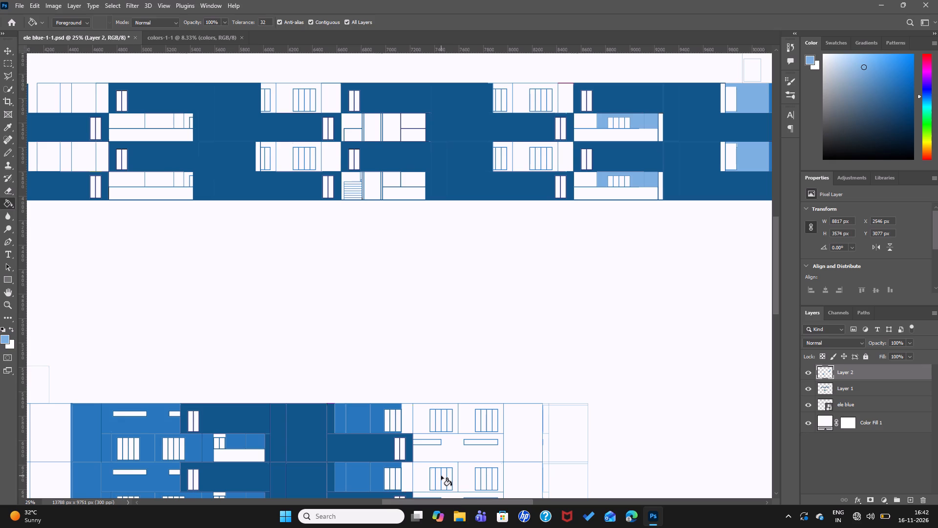
{"action": "scroll", "coordinate": [446, 223], "scroll_direction": "down", "scroll_amount": 3}
{"action": "scroll", "coordinate": [431, 220], "scroll_direction": "up", "scroll_amount": 3}
{"action": "left_click_drag", "start_coordinate": [526, 503], "coordinate": [459, 502]}
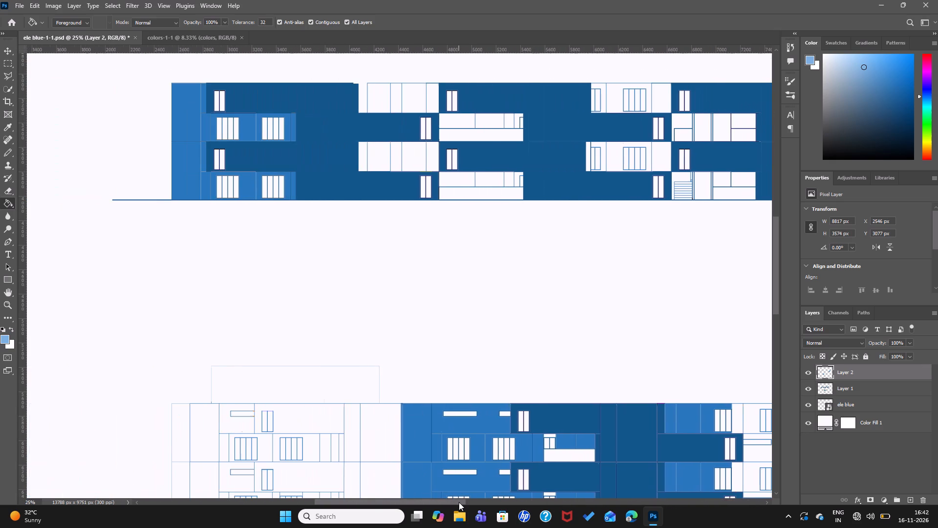
{"action": "left_click_drag", "start_coordinate": [459, 502], "coordinate": [476, 502]}
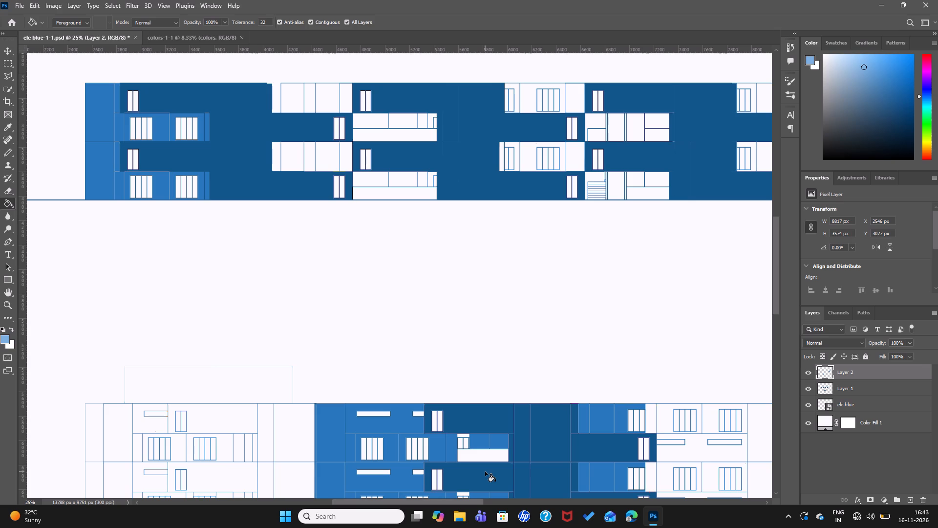
{"action": "left_click_drag", "start_coordinate": [349, 501], "coordinate": [412, 501]}
{"action": "scroll", "coordinate": [404, 234], "scroll_direction": "up", "scroll_amount": 3}
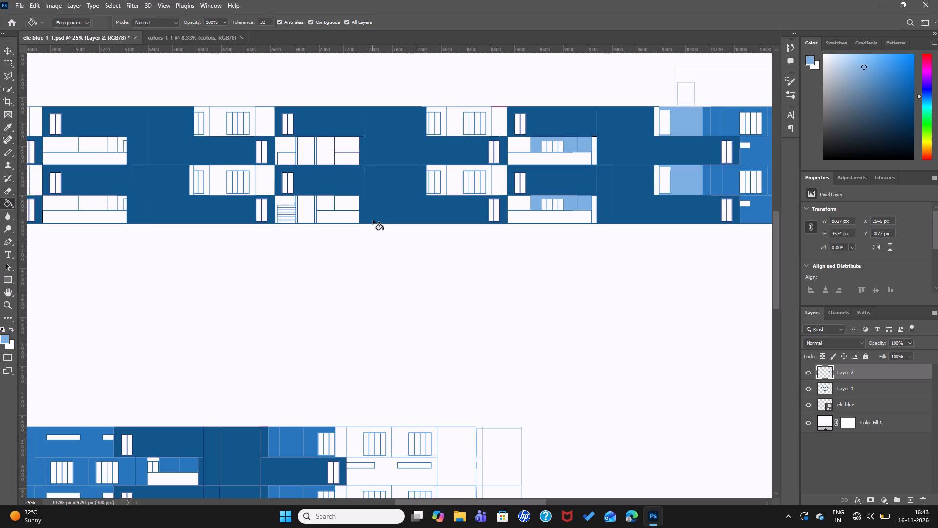
{"action": "left_click", "coordinate": [261, 127]}
{"action": "left_click", "coordinate": [264, 176]}
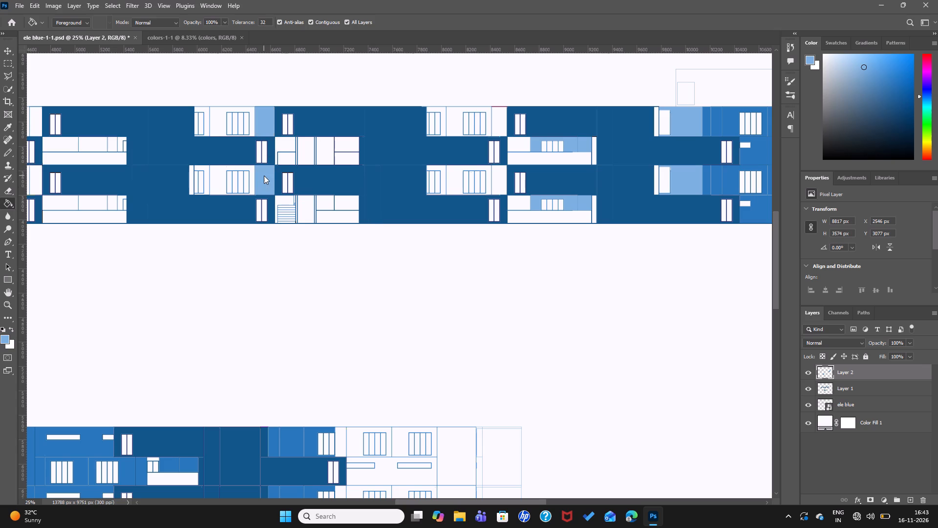
{"action": "left_click", "coordinate": [282, 144]}
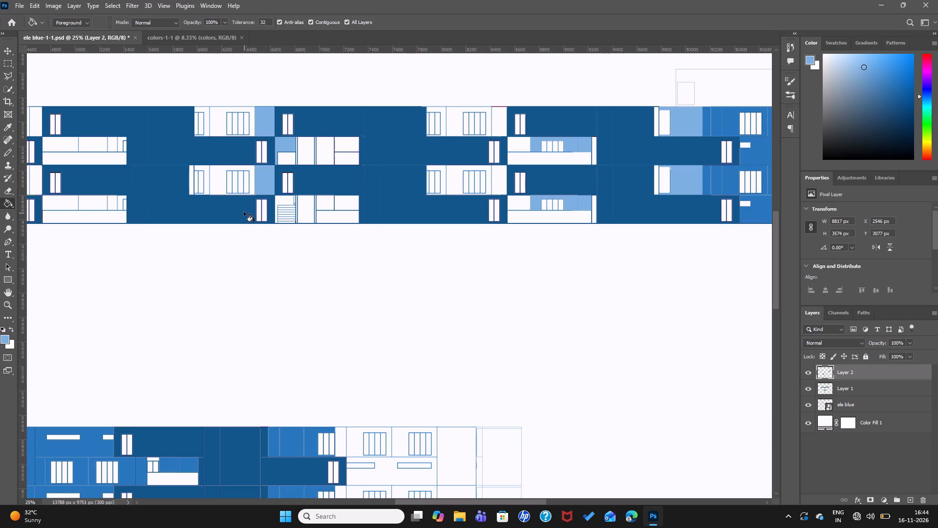
Fill the wall around the wide window and the narrow window panel beside it, left of the staircase bay, on both floors with the lighter blue.
{"action": "left_click", "coordinate": [221, 179]}
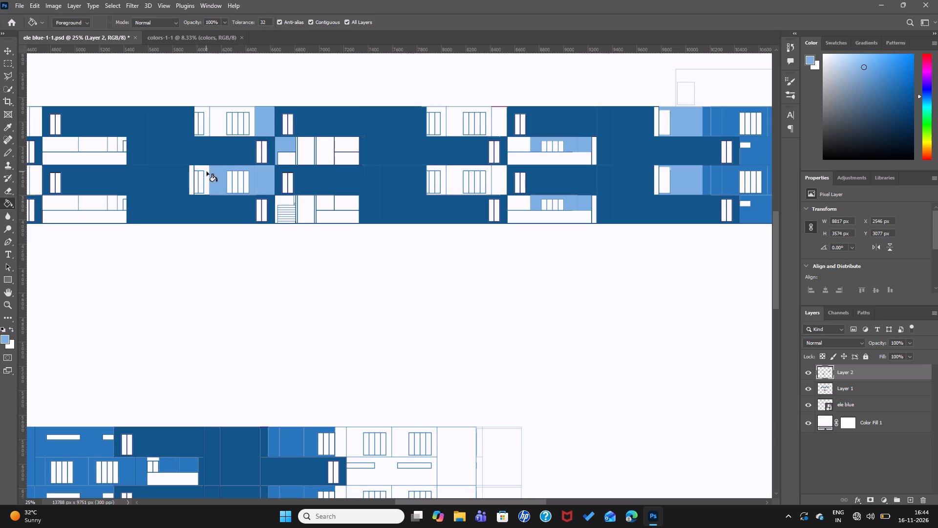
{"action": "left_click", "coordinate": [207, 172]}
{"action": "left_click", "coordinate": [214, 128]}
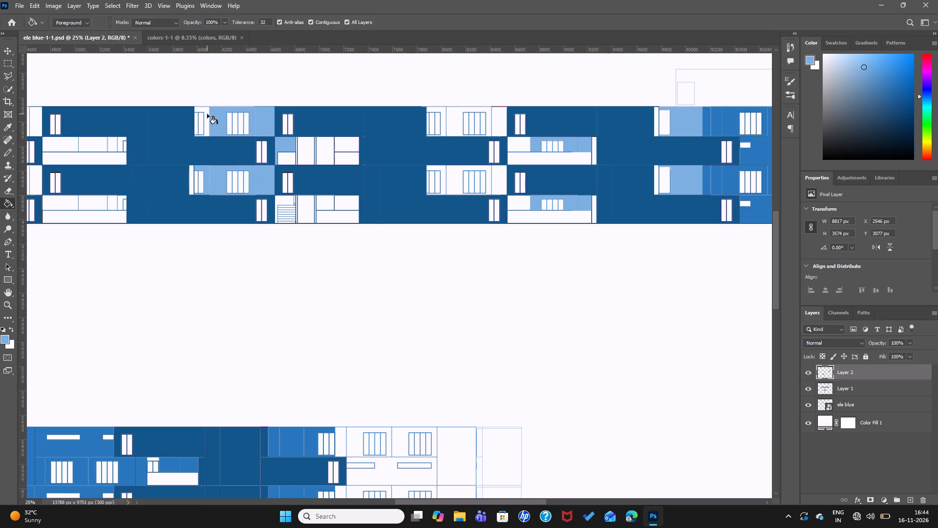
{"action": "left_click", "coordinate": [207, 113]}
Fill the lower elevation's windowed wall panels and the strips below them, right of the dark and medium-blue block, with the lighter blue on both floors.
{"action": "key", "text": "ctrl+minus"}
{"action": "key", "text": "ctrl+minus"}
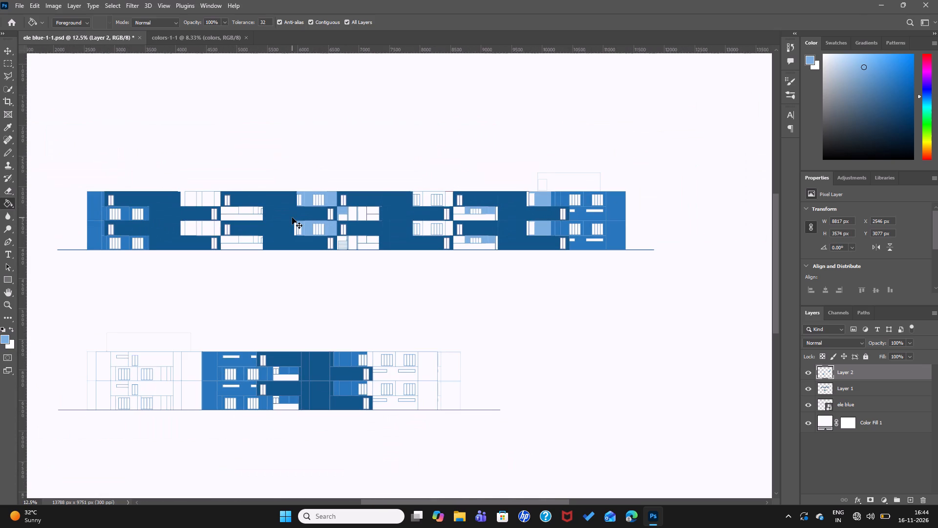
{"action": "key", "text": "ctrl+equal"}
{"action": "key", "text": "ctrl+minus"}
{"action": "scroll", "coordinate": [343, 289], "scroll_direction": "down", "scroll_amount": 5}
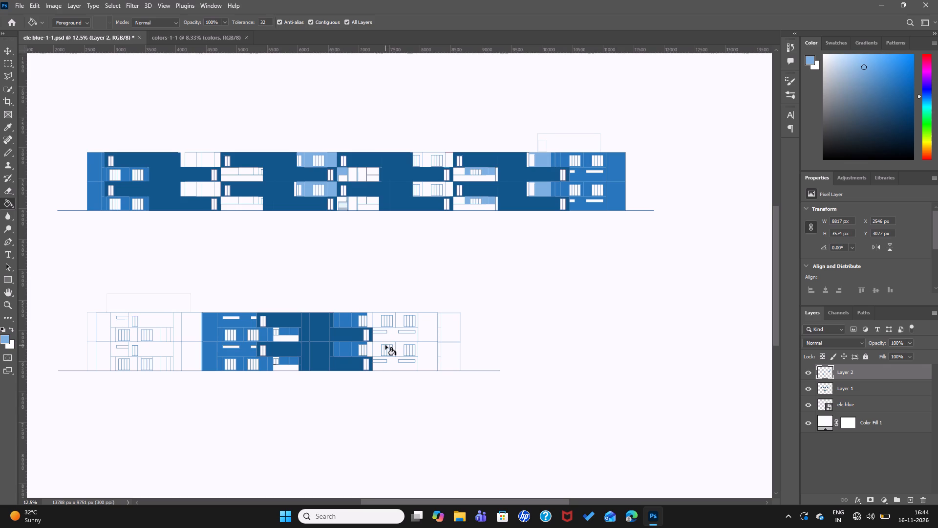
{"action": "key", "text": "ctrl+equal"}
{"action": "key", "text": "ctrl+equal"}
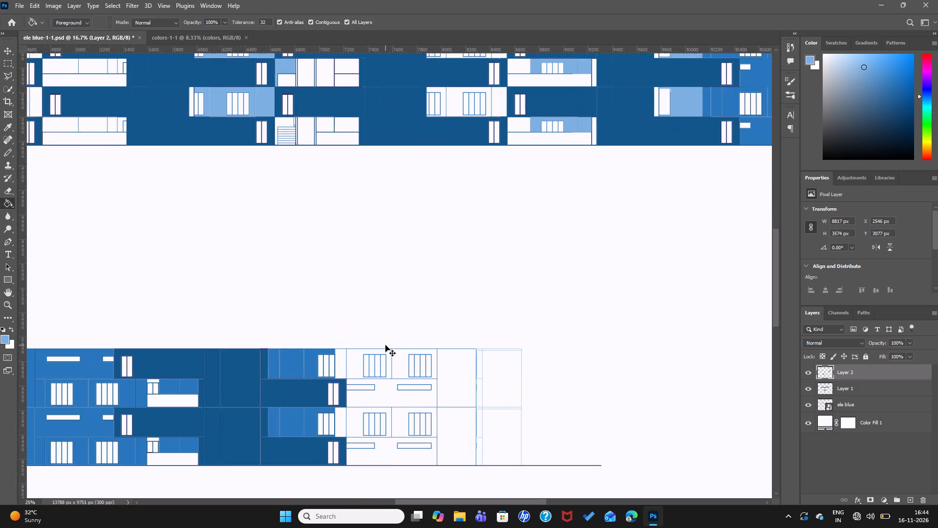
{"action": "scroll", "coordinate": [386, 342], "scroll_direction": "down", "scroll_amount": 5, "text": "ctrl"}
{"action": "scroll", "coordinate": [322, 349], "scroll_direction": "down", "scroll_amount": 4}
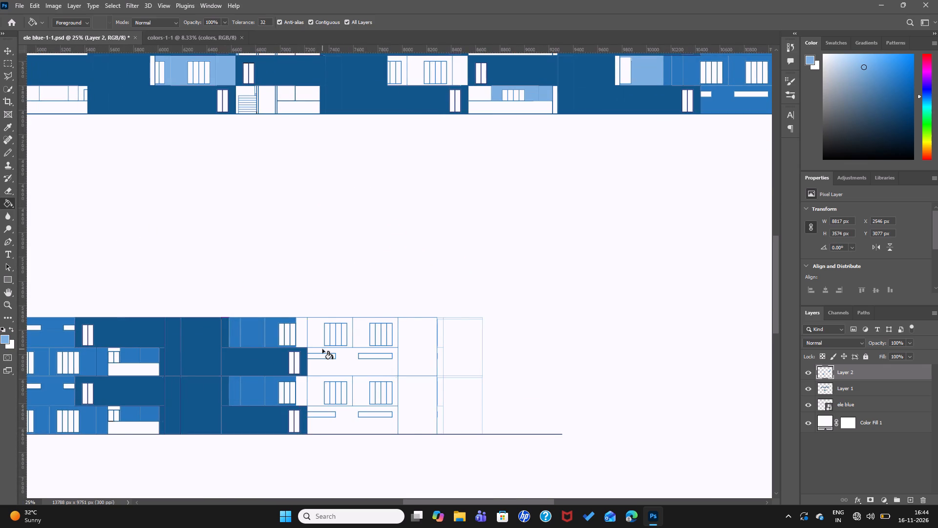
{"action": "left_click", "coordinate": [300, 336]}
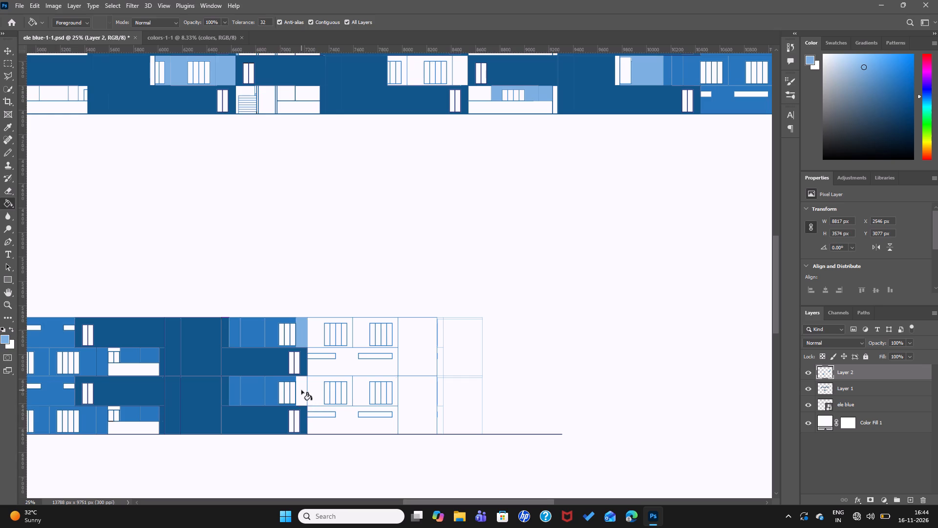
{"action": "left_click", "coordinate": [301, 390]}
{"action": "left_click", "coordinate": [312, 387]}
{"action": "left_click", "coordinate": [316, 365]}
{"action": "left_click", "coordinate": [316, 335]}
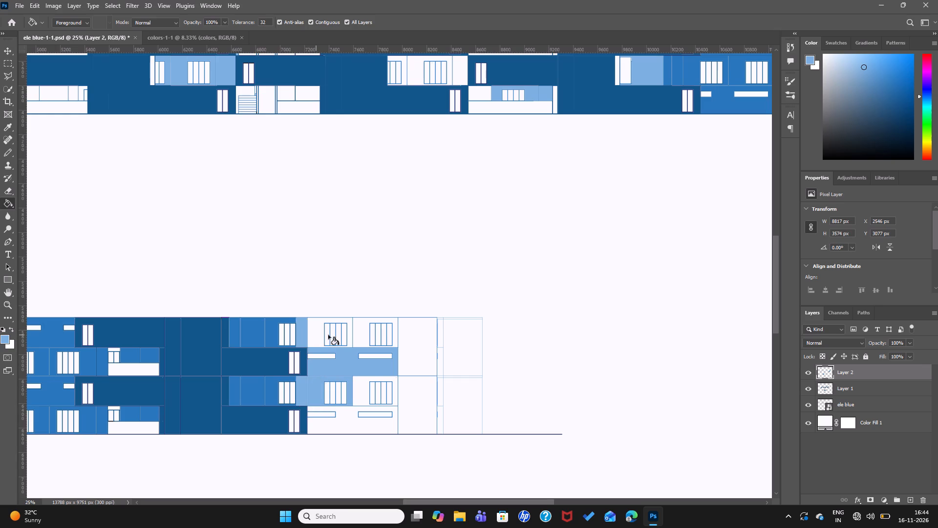
{"action": "left_click", "coordinate": [356, 330]}
{"action": "left_click", "coordinate": [363, 391]}
{"action": "left_click", "coordinate": [355, 417]}
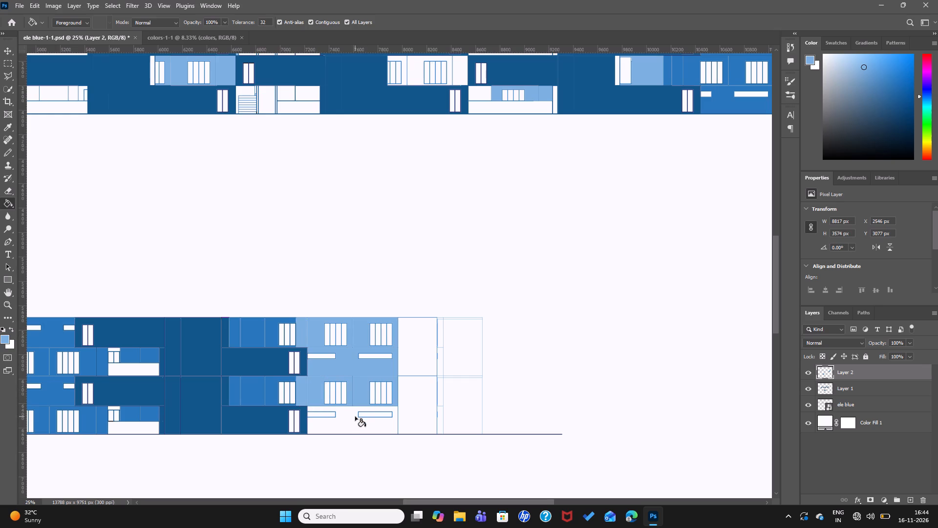
Fill the blank bay right of the lower elevation's newly coloured windowed walls with the lighter blue on both floors.
{"action": "left_click", "coordinate": [411, 412]}
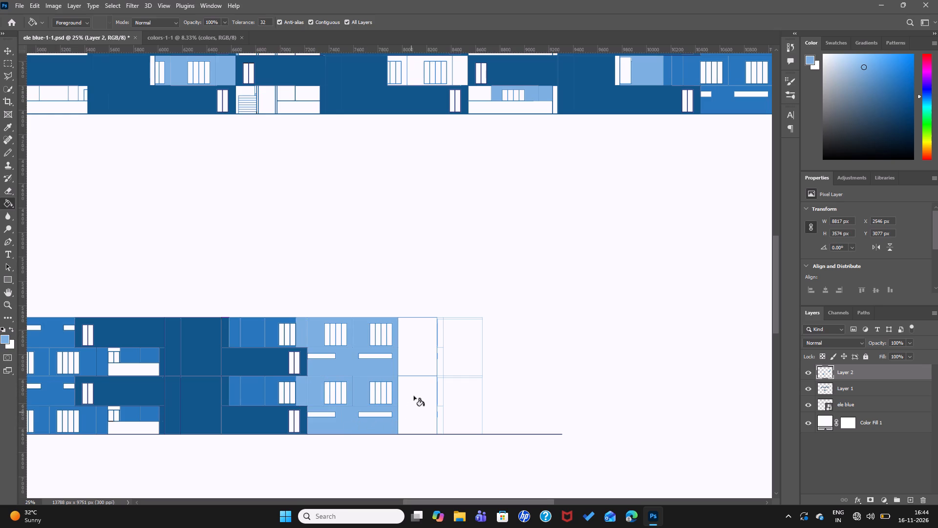
{"action": "left_click", "coordinate": [415, 362]}
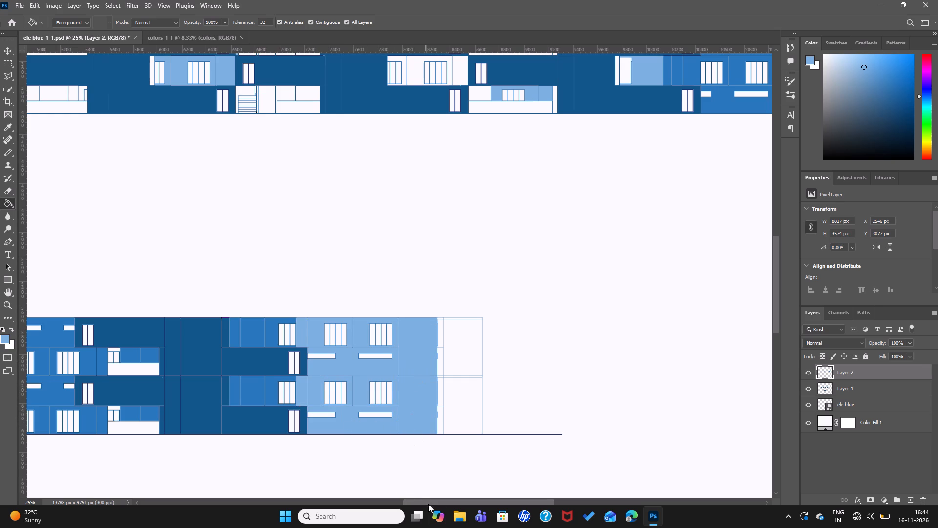
Fill the blank bay left of the lower elevation's medium-blue section and the narrow panel beside it with the lighter blue on both floors.
{"action": "left_click_drag", "start_coordinate": [469, 501], "coordinate": [407, 502]}
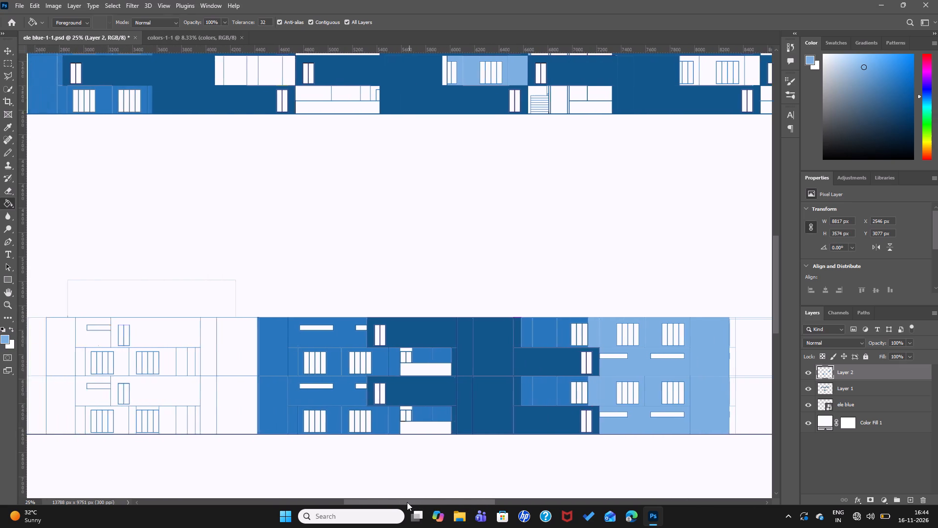
{"action": "left_click_drag", "start_coordinate": [407, 502], "coordinate": [393, 501]}
{"action": "left_click", "coordinate": [316, 396]}
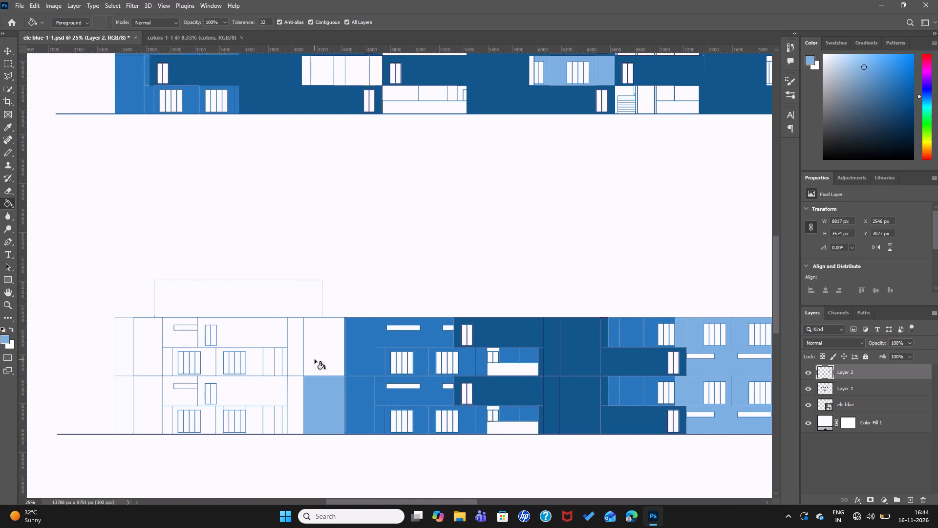
{"action": "left_click", "coordinate": [315, 359]}
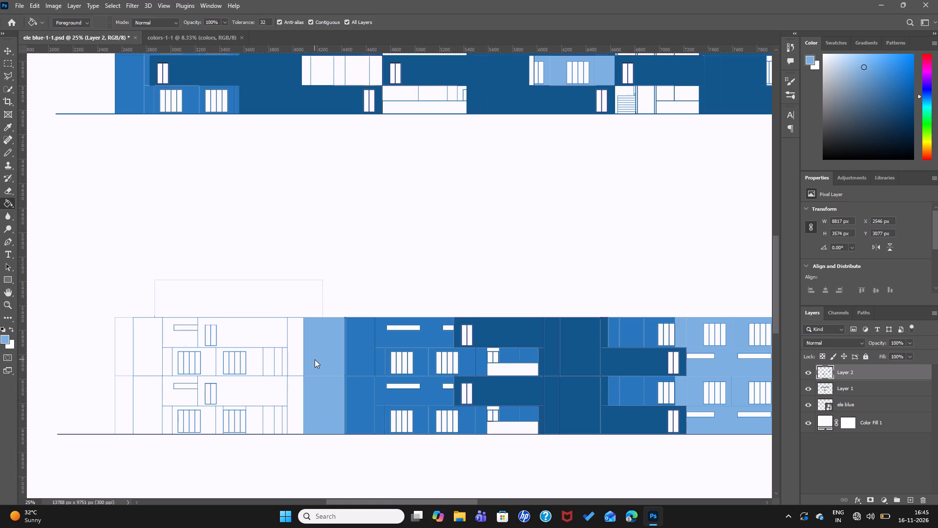
{"action": "left_click", "coordinate": [298, 360]}
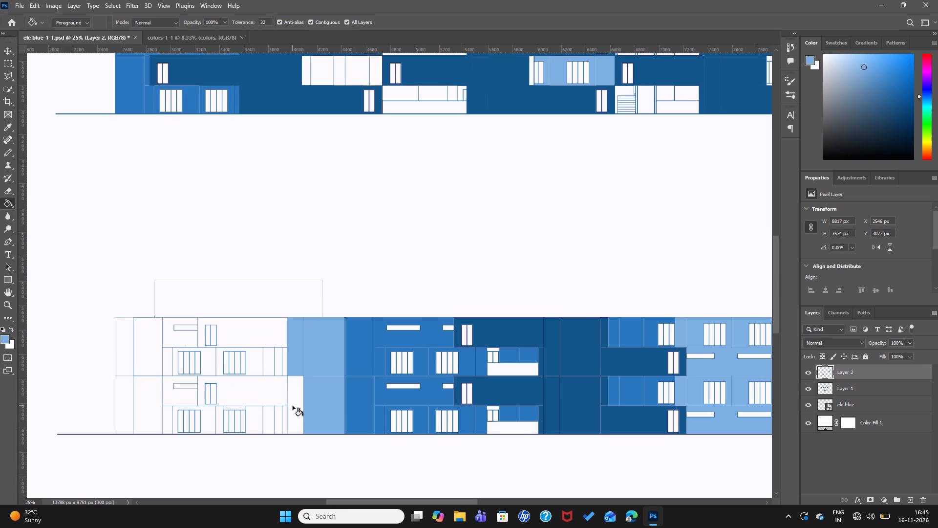
{"action": "left_click", "coordinate": [295, 405]}
Fill the wall strip around the door in the lower elevation's left section with the lighter blue on both floors.
{"action": "left_click", "coordinate": [270, 392]}
{"action": "left_click", "coordinate": [266, 333]}
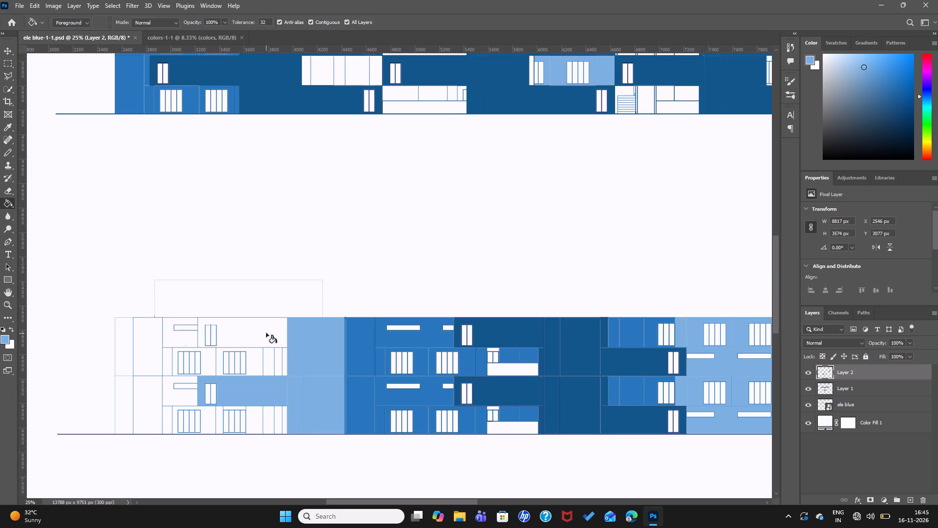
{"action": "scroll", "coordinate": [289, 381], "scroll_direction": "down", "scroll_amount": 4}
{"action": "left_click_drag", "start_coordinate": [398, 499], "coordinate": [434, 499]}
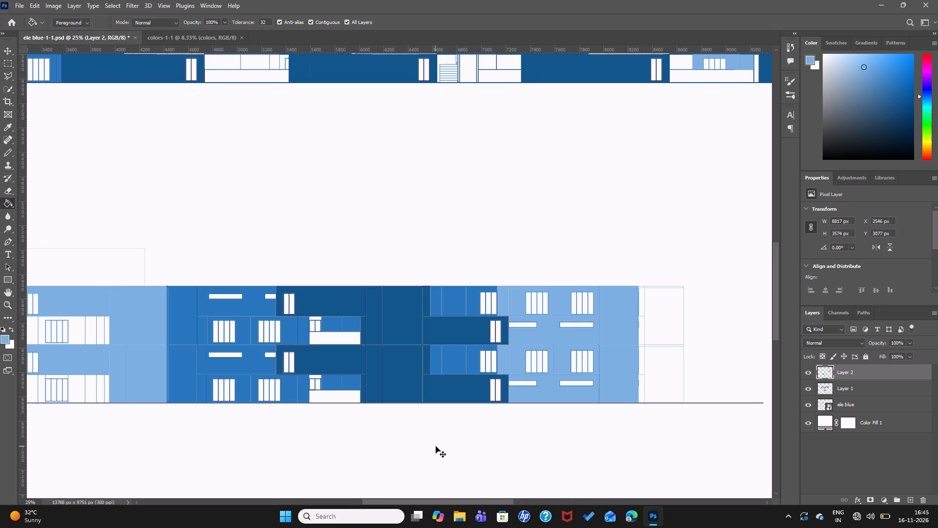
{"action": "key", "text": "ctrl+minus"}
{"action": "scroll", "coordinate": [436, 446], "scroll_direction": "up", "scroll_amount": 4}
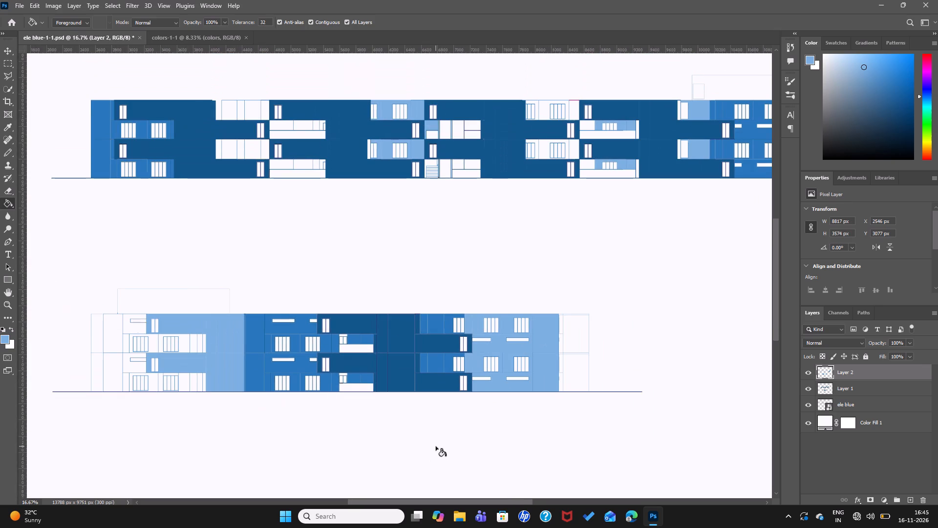
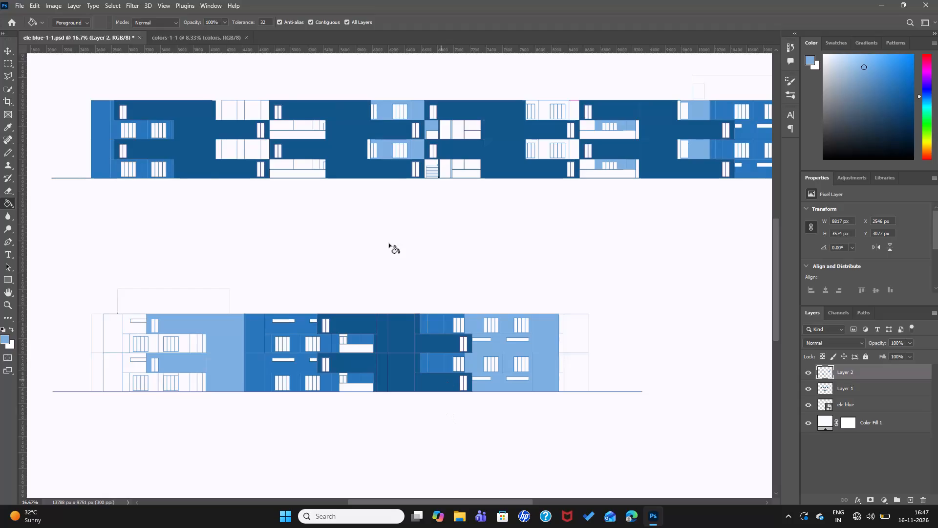
Sample the lightest blue swatch from the palette file and return to the elevation drawing with the Paint Bucket active.
{"action": "left_click", "coordinate": [217, 36]}
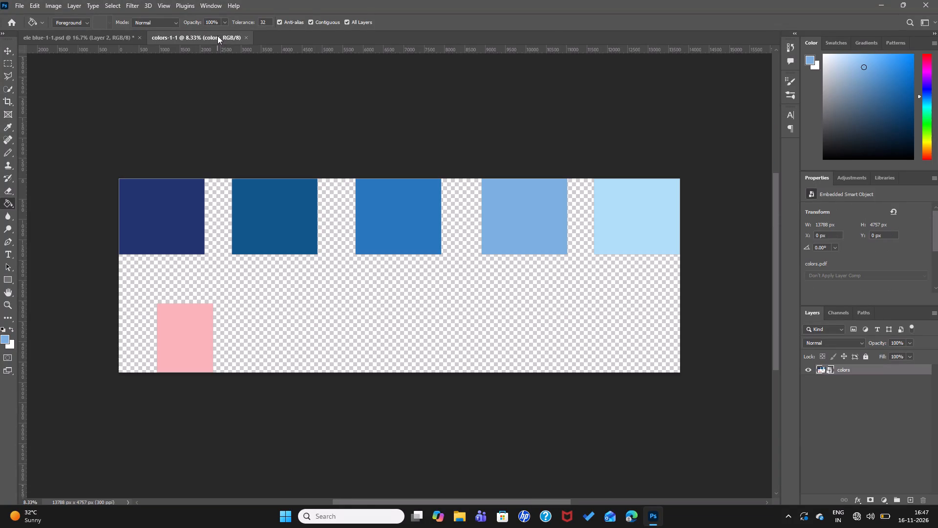
{"action": "left_click", "coordinate": [9, 126]}
{"action": "left_click", "coordinate": [620, 220]}
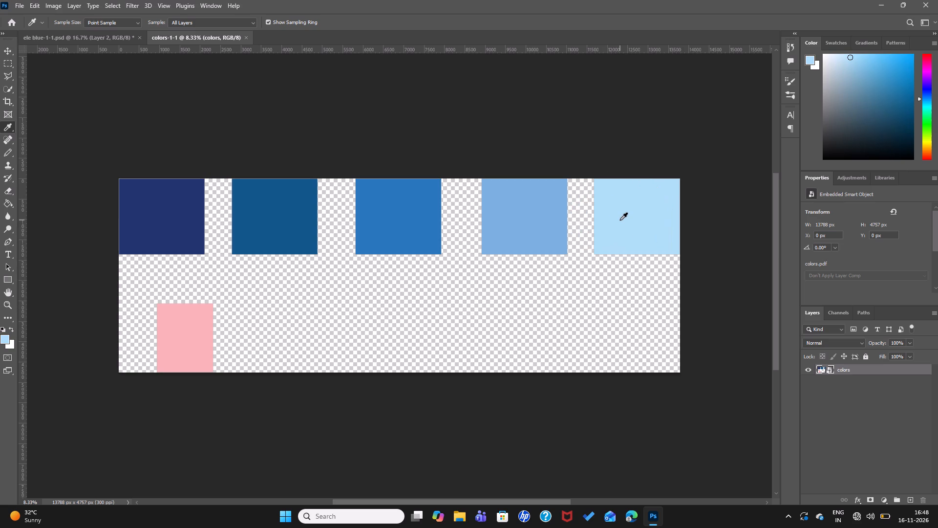
{"action": "left_click", "coordinate": [620, 220]}
{"action": "left_click", "coordinate": [5, 203]}
{"action": "left_click", "coordinate": [6, 203]}
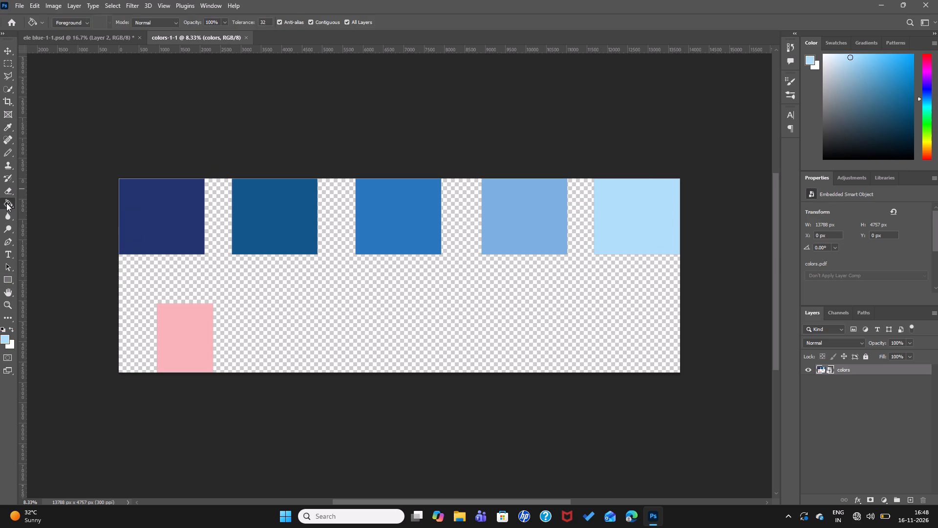
{"action": "left_click", "coordinate": [100, 33]}
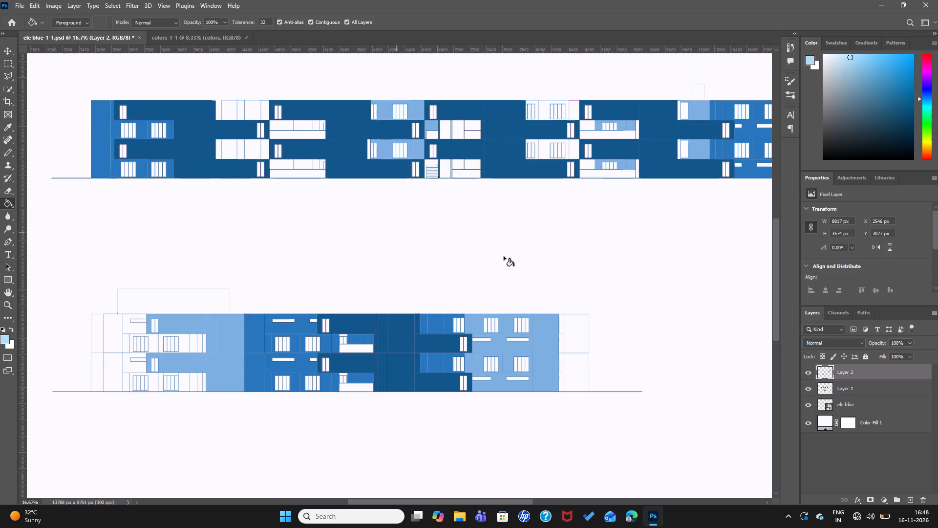
Fill the lower elevation's blank far-right bay and the blank panel left of its windowed walls with the lightest blue on both floors.
{"action": "left_click", "coordinate": [578, 341]}
{"action": "left_click", "coordinate": [575, 365]}
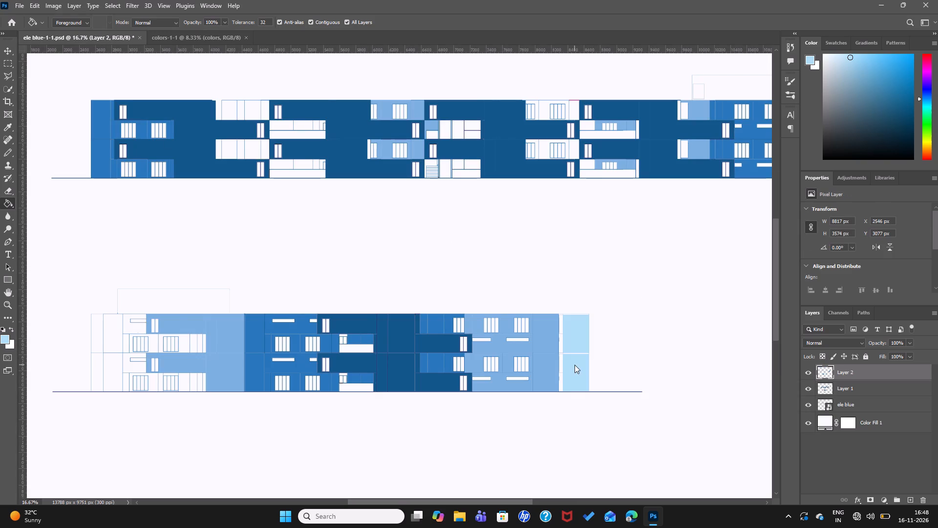
{"action": "left_click", "coordinate": [115, 329]}
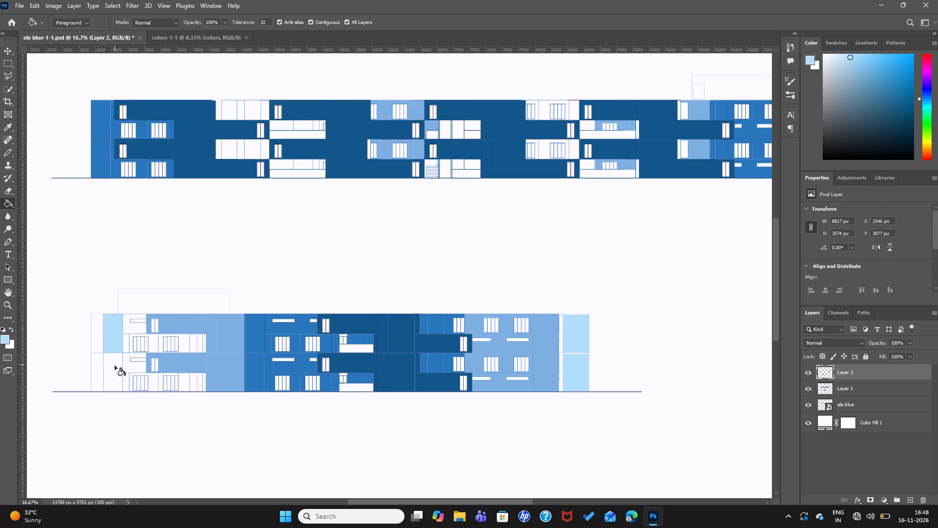
{"action": "left_click", "coordinate": [115, 366]}
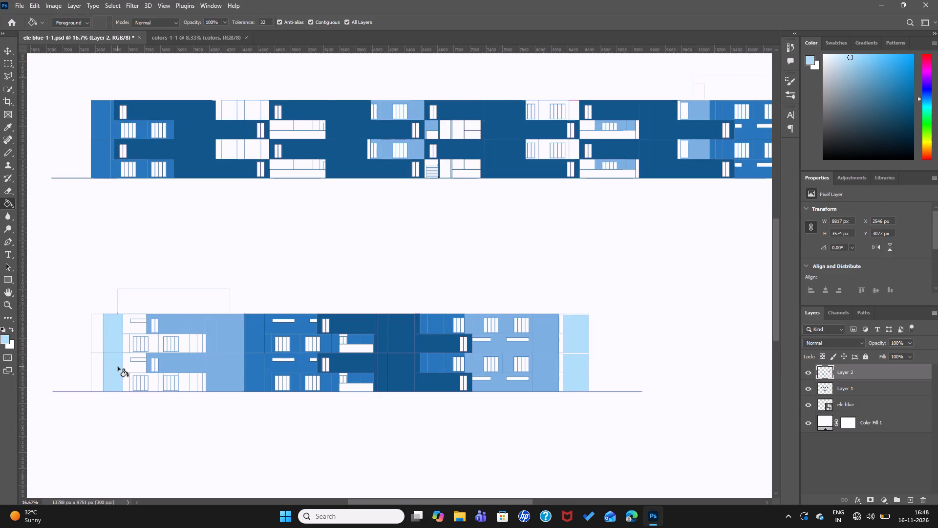
Fill the remaining white wall panels around the windows and ledges in the lower elevation's left section with the lightest blue on both floors.
{"action": "left_click", "coordinate": [130, 328]}
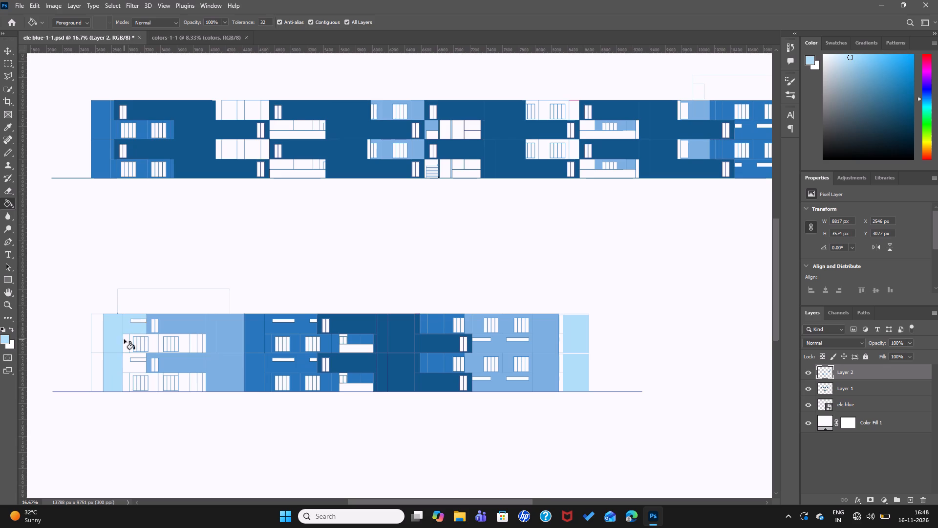
{"action": "left_click", "coordinate": [127, 339]}
{"action": "left_click", "coordinate": [152, 346]}
{"action": "left_click", "coordinate": [183, 345]}
{"action": "left_click", "coordinate": [186, 381]}
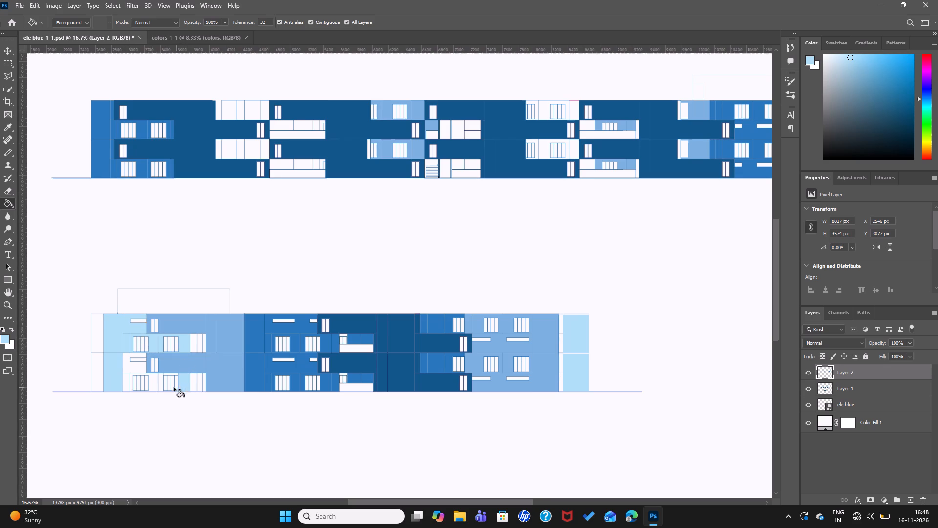
{"action": "left_click", "coordinate": [160, 381]}
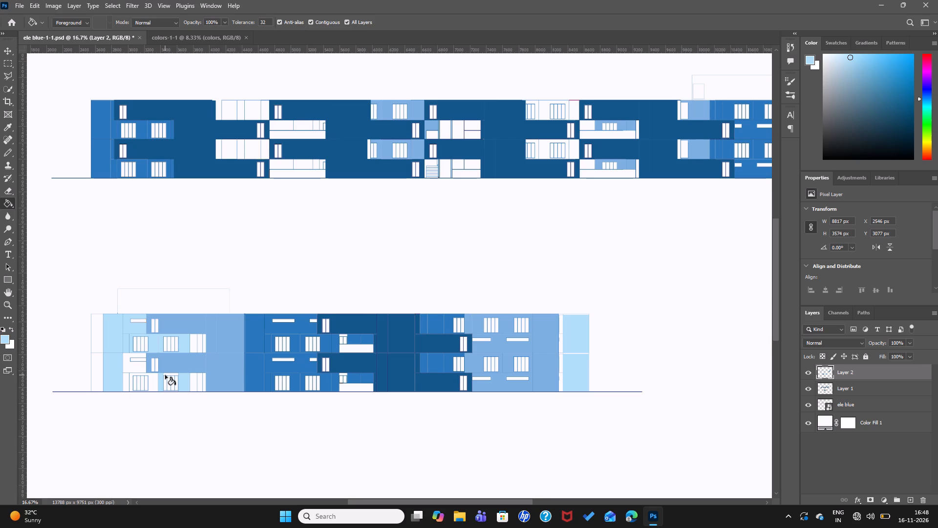
{"action": "left_click", "coordinate": [166, 374]}
{"action": "left_click", "coordinate": [152, 382]}
{"action": "left_click", "coordinate": [126, 382]}
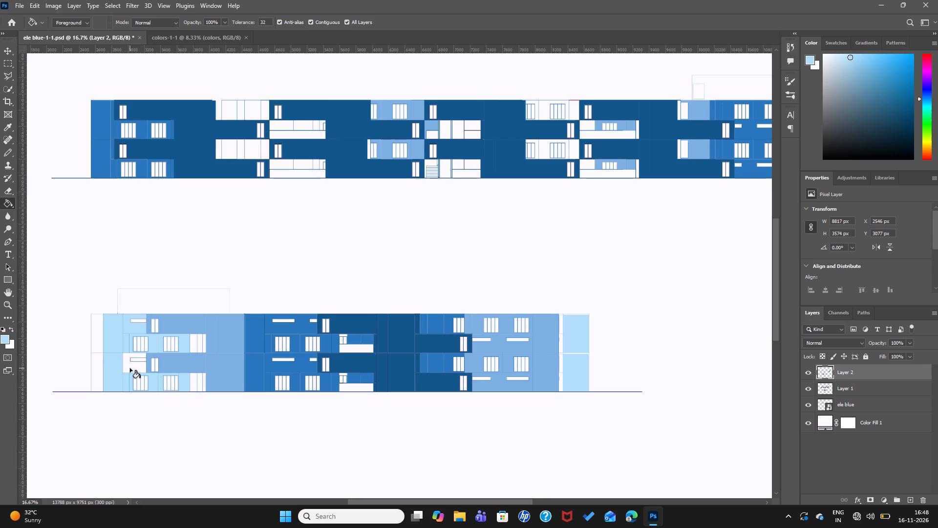
{"action": "left_click", "coordinate": [130, 368]}
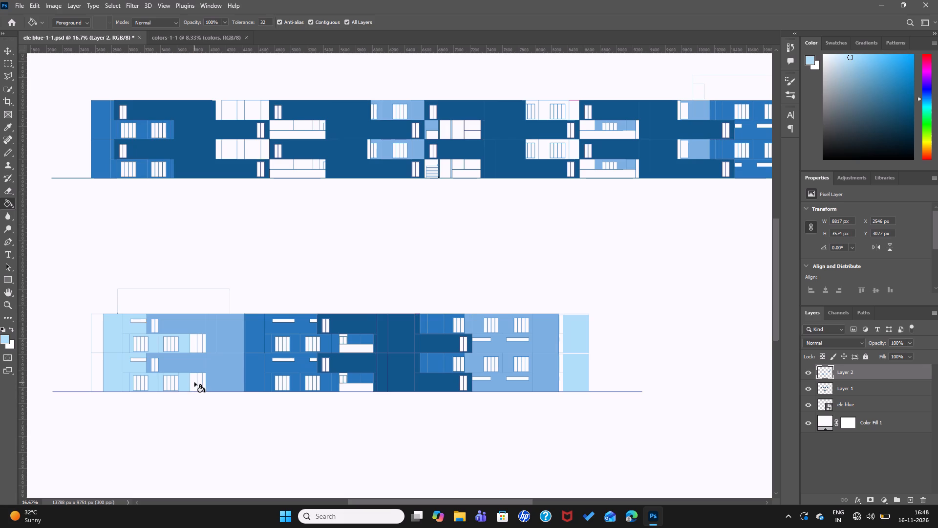
{"action": "left_click", "coordinate": [195, 382]}
{"action": "left_click", "coordinate": [194, 346]}
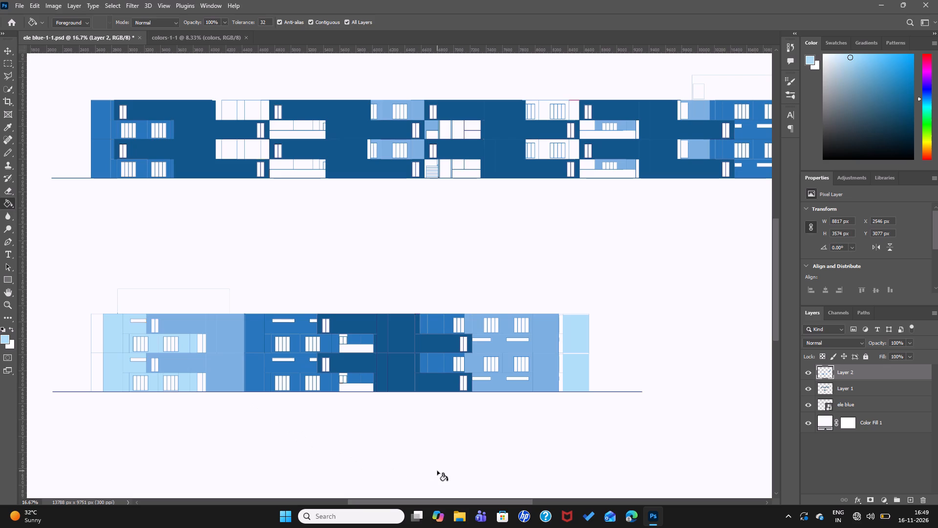
Fill the small panels above the small windows in the lower elevation's central balcony recesses with the lightest blue on both floors.
{"action": "left_click", "coordinate": [342, 336]}
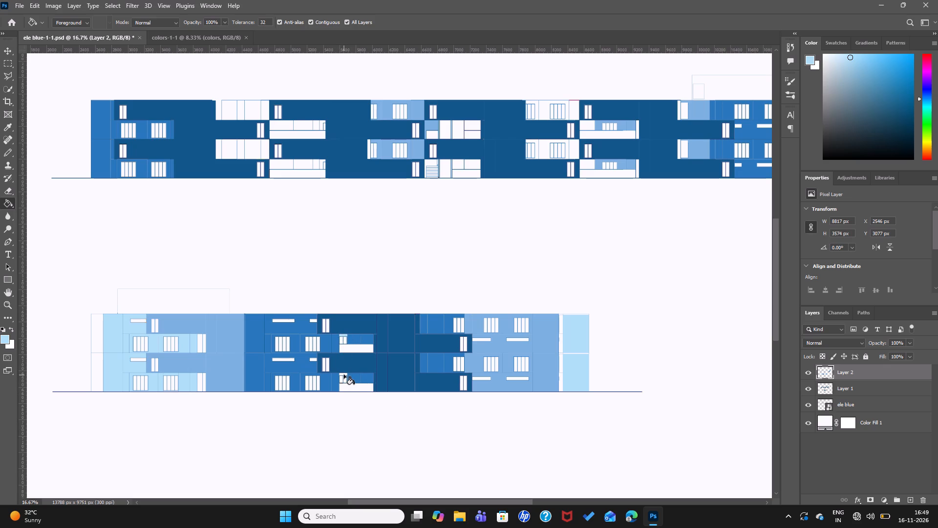
{"action": "left_click", "coordinate": [344, 374]}
Fill the narrow white strips along the inner edge of the lower elevation's far-right bay with the lightest blue on both floors.
{"action": "left_click", "coordinate": [561, 328]}
{"action": "left_click", "coordinate": [560, 340]}
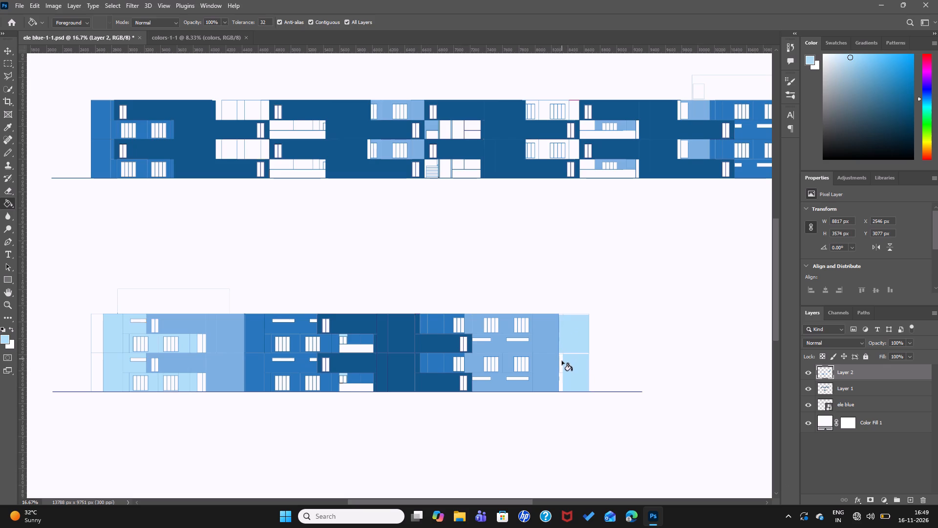
{"action": "left_click", "coordinate": [562, 365]}
{"action": "left_click", "coordinate": [562, 385]}
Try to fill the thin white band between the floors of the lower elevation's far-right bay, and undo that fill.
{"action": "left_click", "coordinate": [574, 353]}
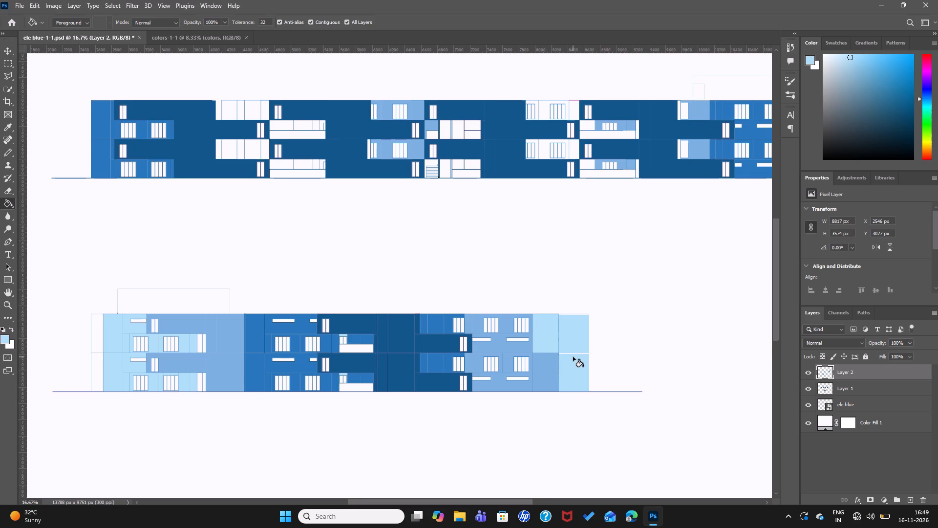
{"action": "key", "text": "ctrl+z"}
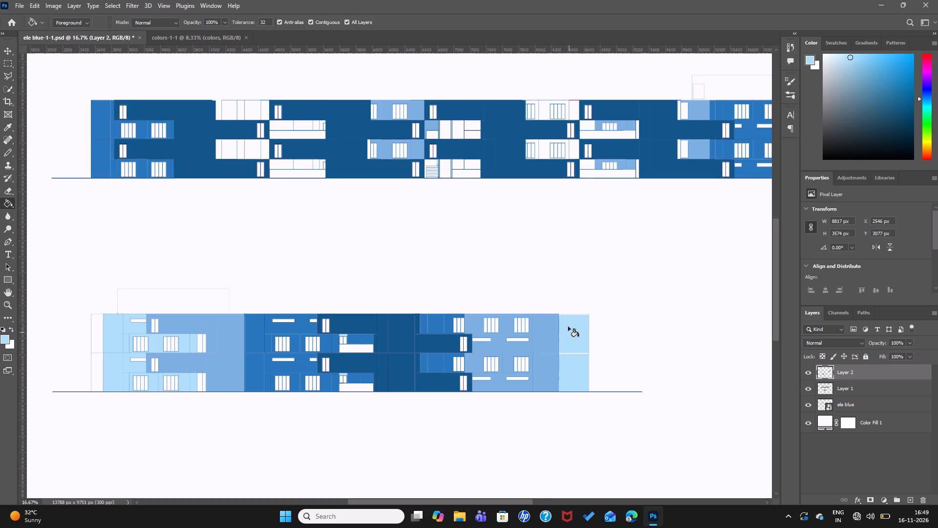
Fill the thin white bands along the roof edge and between the floors of the lower elevation's far-right bay with the lightest blue.
{"action": "key", "text": "ctrl+equal"}
{"action": "key", "text": "ctrl+equal"}
{"action": "key", "text": "ctrl+equal"}
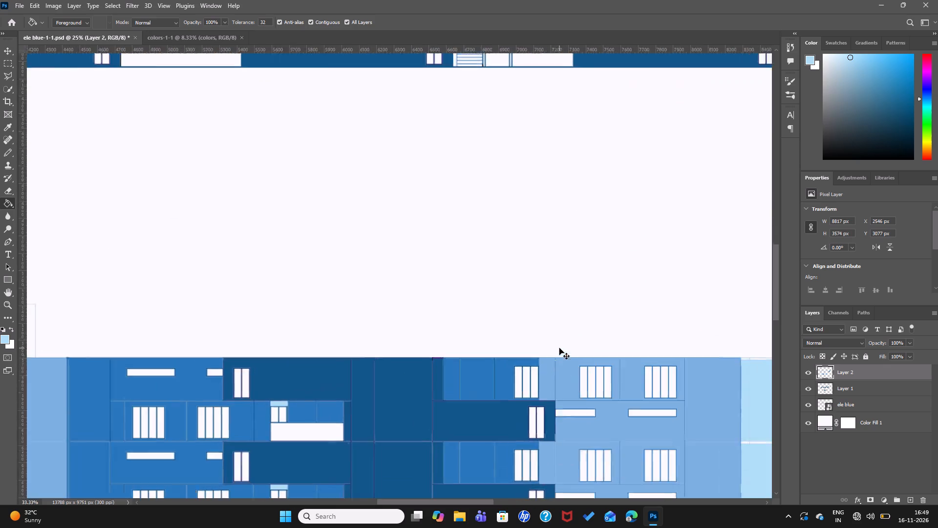
{"action": "scroll", "coordinate": [557, 281], "scroll_direction": "down", "scroll_amount": 20}
{"action": "scroll", "coordinate": [557, 281], "scroll_direction": "down", "scroll_amount": 1}
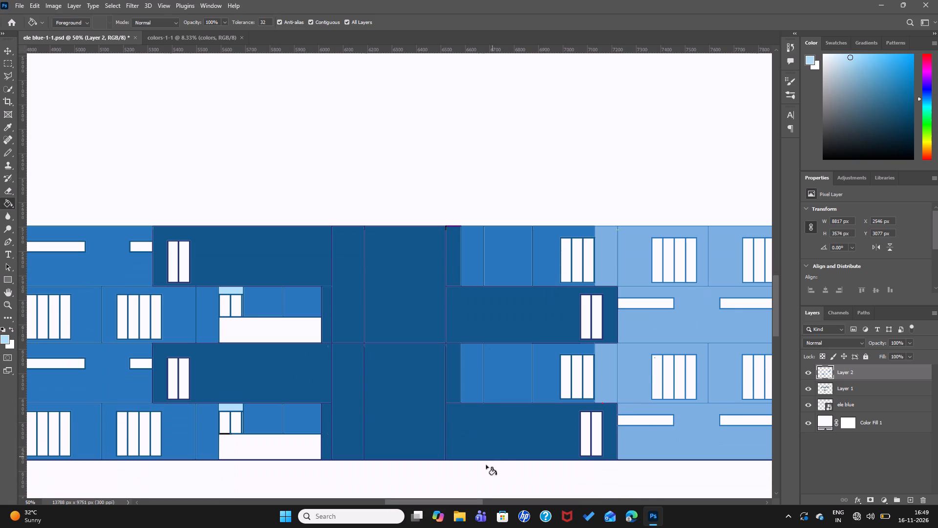
{"action": "left_click_drag", "start_coordinate": [453, 503], "coordinate": [520, 514]}
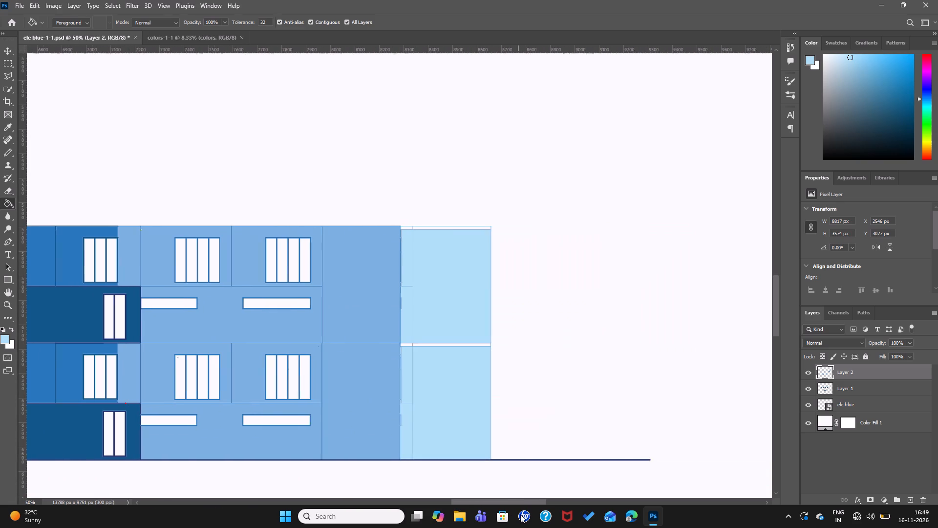
{"action": "left_click_drag", "start_coordinate": [520, 514], "coordinate": [521, 514]}
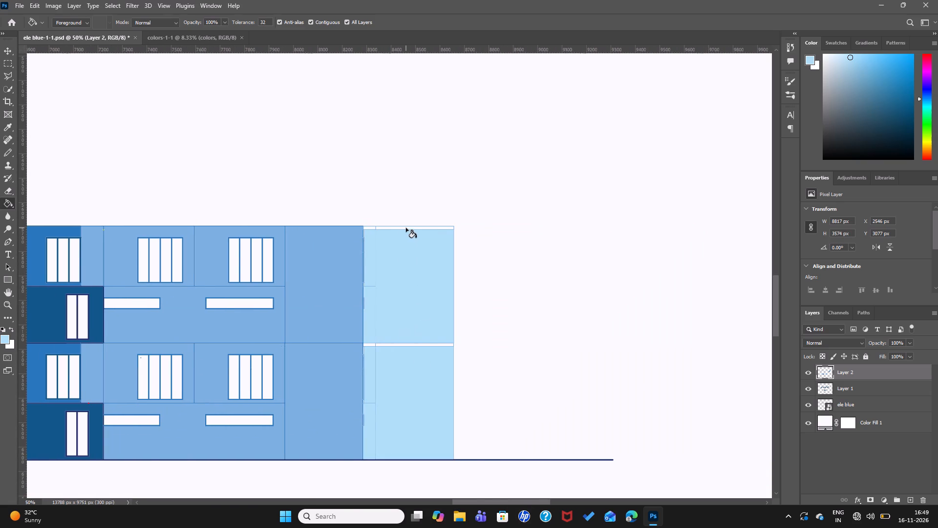
{"action": "left_click", "coordinate": [407, 227]}
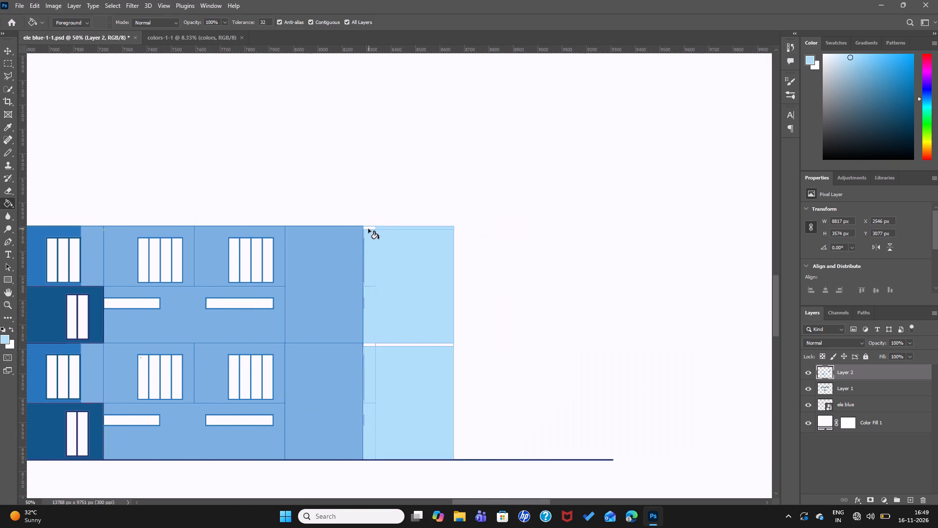
{"action": "left_click", "coordinate": [369, 228]}
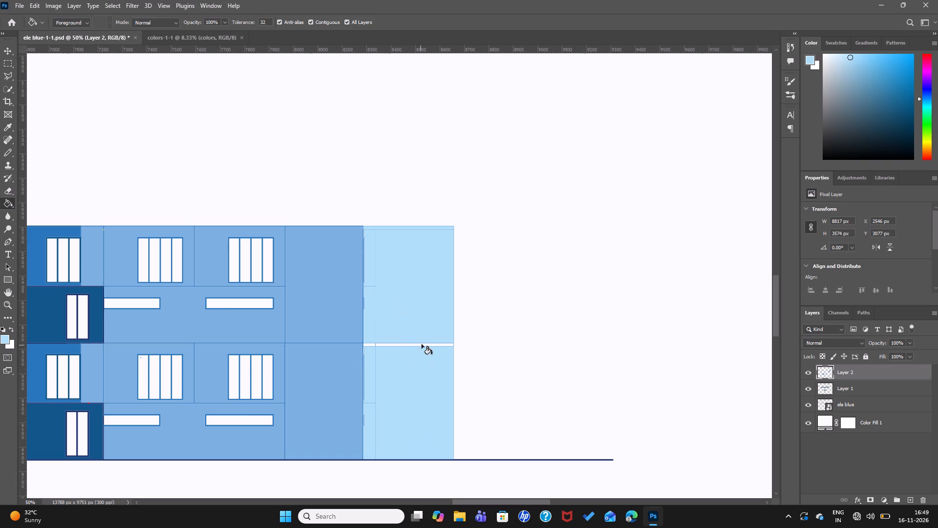
{"action": "left_click", "coordinate": [422, 344]}
{"action": "left_click", "coordinate": [370, 346]}
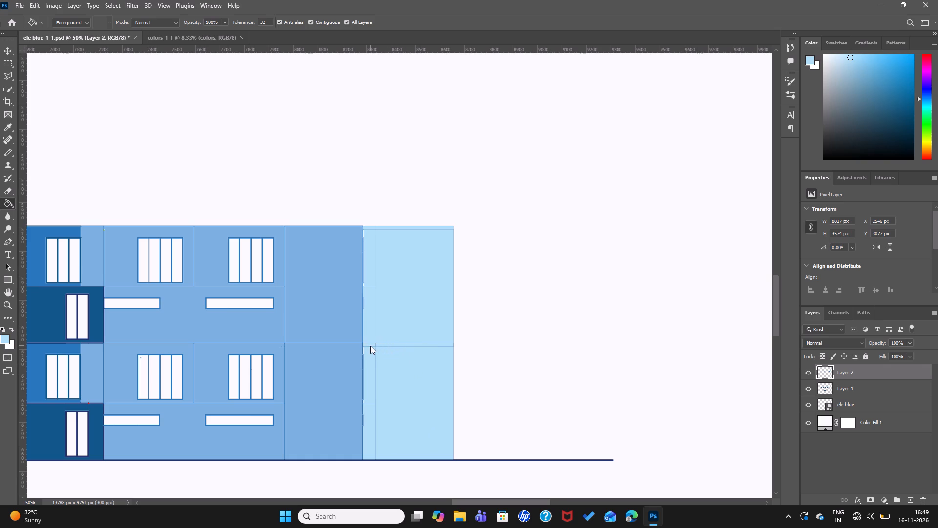
{"action": "left_click", "coordinate": [363, 349]}
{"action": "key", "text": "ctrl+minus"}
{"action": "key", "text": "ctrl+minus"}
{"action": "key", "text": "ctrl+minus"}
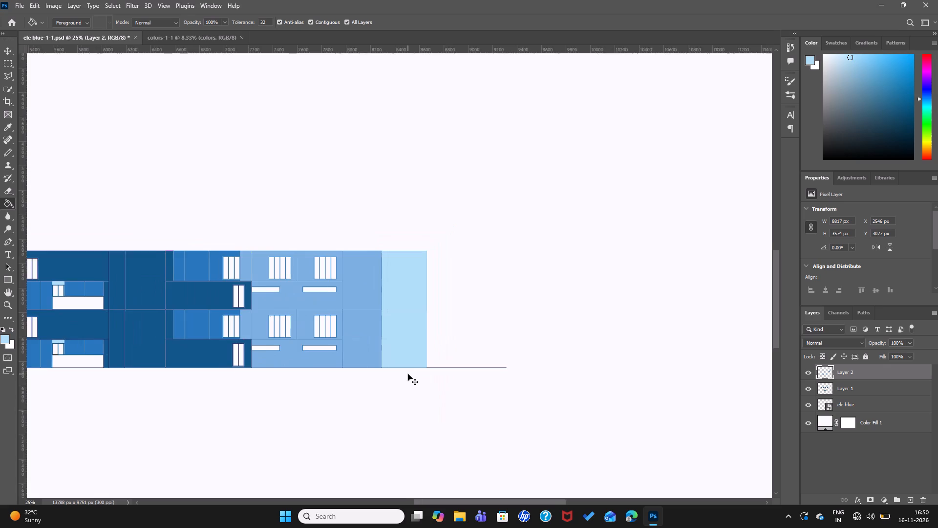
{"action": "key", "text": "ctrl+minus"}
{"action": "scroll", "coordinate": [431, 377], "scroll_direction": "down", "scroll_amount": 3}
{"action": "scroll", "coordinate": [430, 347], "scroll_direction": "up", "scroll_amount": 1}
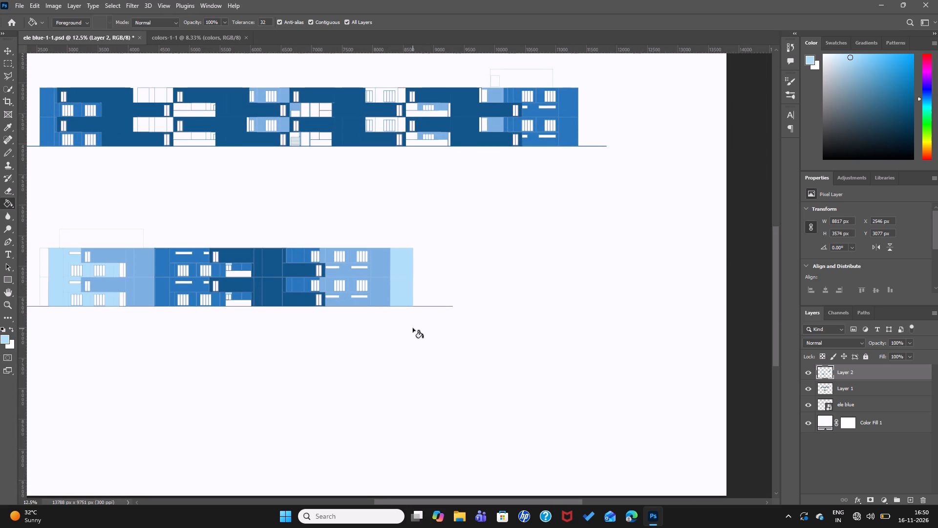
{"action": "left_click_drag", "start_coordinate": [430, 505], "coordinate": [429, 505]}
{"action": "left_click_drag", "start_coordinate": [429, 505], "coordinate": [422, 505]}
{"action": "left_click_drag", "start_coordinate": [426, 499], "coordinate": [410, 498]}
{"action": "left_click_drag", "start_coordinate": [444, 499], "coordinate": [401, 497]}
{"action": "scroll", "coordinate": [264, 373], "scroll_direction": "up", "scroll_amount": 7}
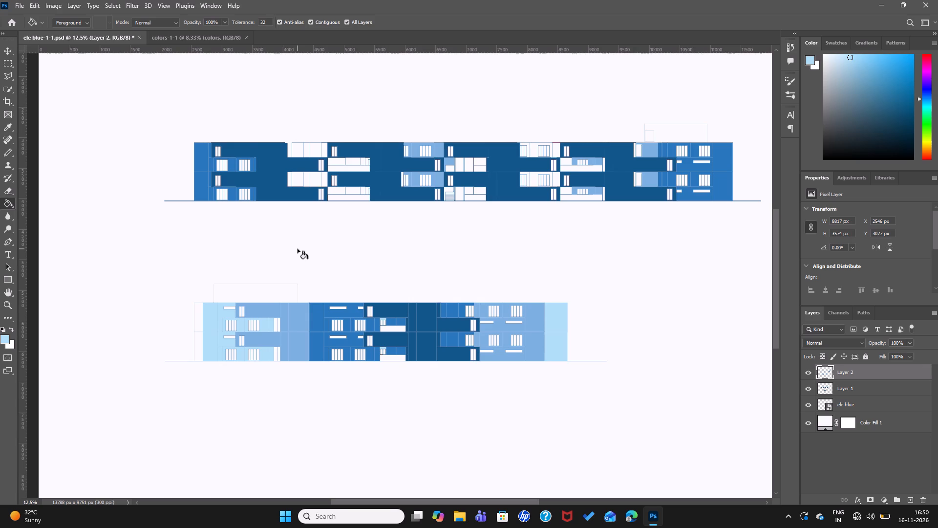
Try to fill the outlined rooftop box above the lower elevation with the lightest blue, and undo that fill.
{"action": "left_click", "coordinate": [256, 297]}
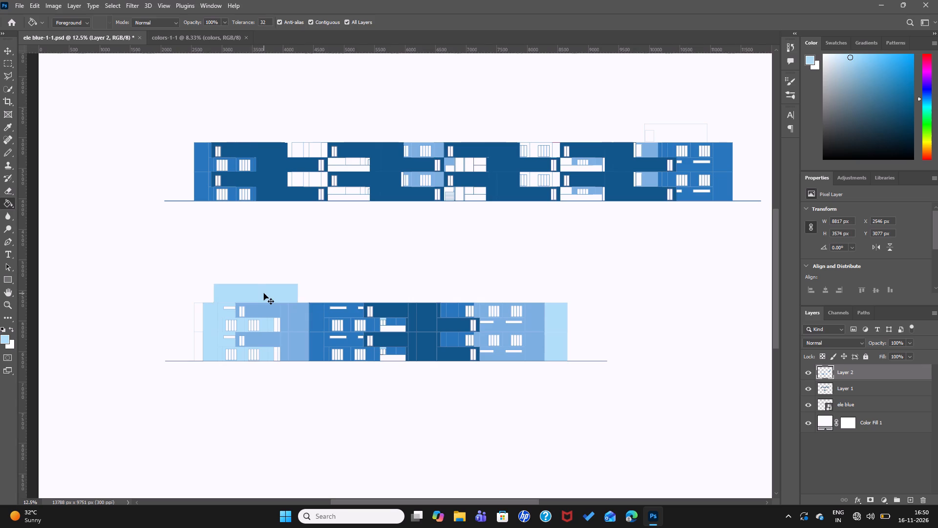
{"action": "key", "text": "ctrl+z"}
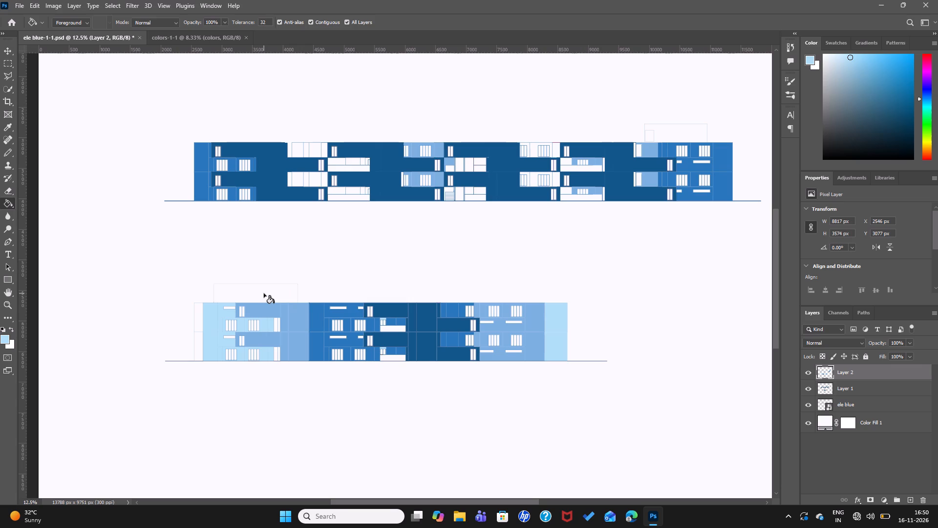
Fill the windowless recessed wall panels in the upper elevation's left white bay with the lightest blue on both floors.
{"action": "scroll", "coordinate": [324, 150], "scroll_direction": "up", "scroll_amount": 3}
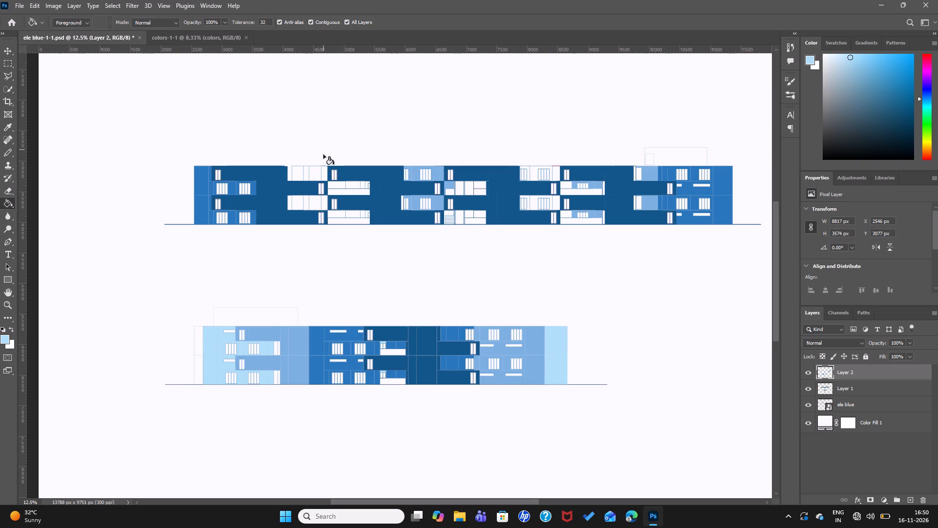
{"action": "left_click", "coordinate": [323, 171]}
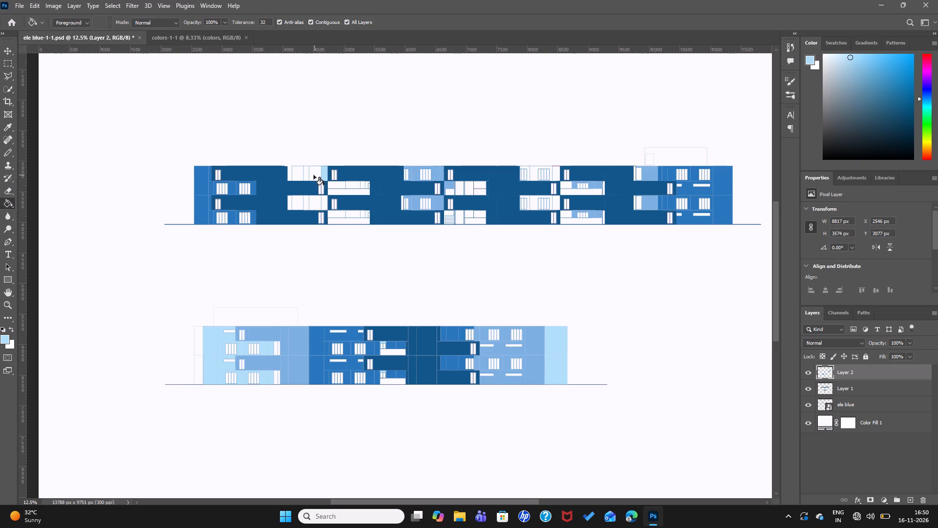
{"action": "left_click", "coordinate": [314, 175]}
{"action": "left_click", "coordinate": [306, 176]}
{"action": "left_click", "coordinate": [298, 176]}
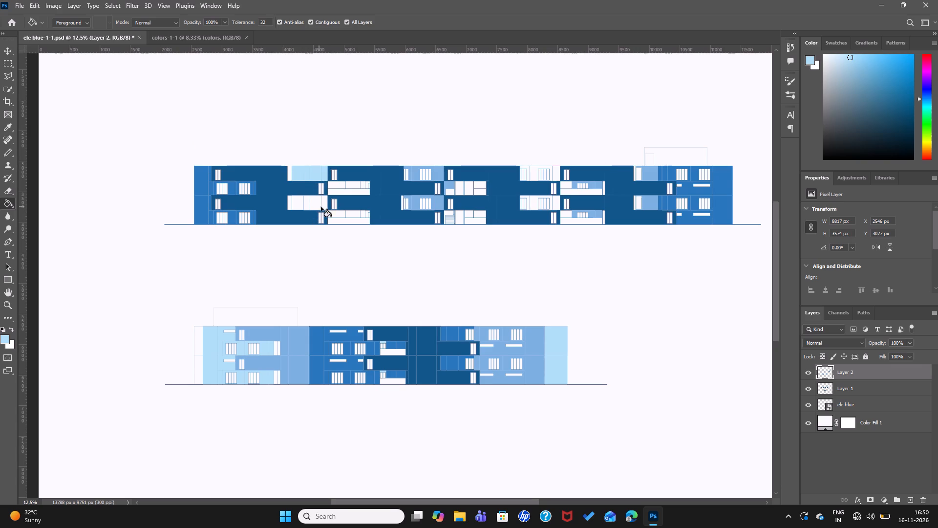
{"action": "left_click", "coordinate": [326, 205]}
{"action": "left_click", "coordinate": [316, 204]}
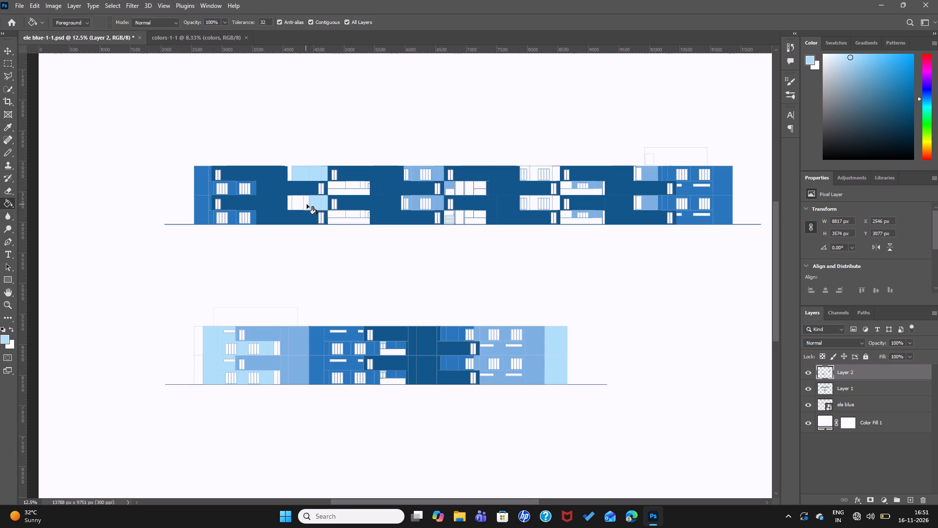
{"action": "left_click", "coordinate": [307, 204]}
{"action": "left_click", "coordinate": [298, 203]}
Fill the small wall panels above the parapet in the upper elevation's left balcony recesses with the lightest blue on both floors.
{"action": "left_click_drag", "start_coordinate": [485, 501], "coordinate": [506, 500]}
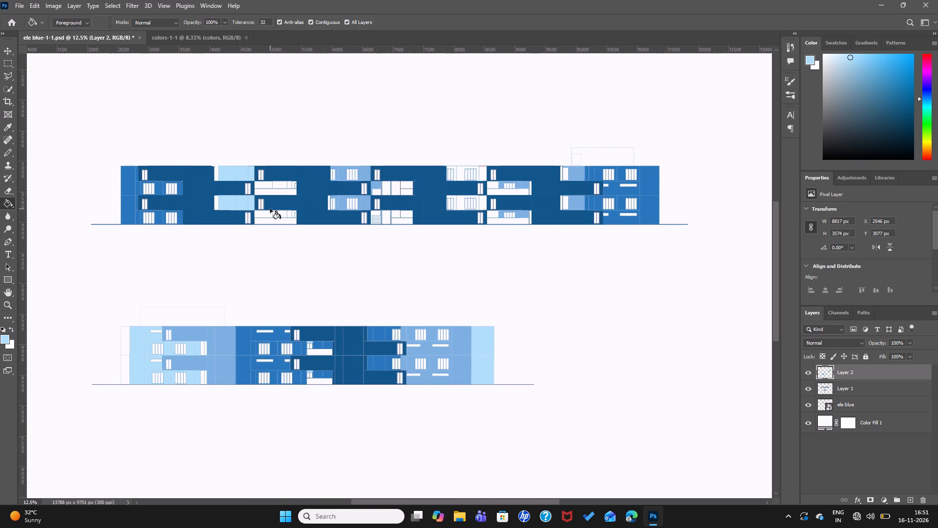
{"action": "left_click", "coordinate": [280, 185]}
{"action": "left_click", "coordinate": [291, 185]}
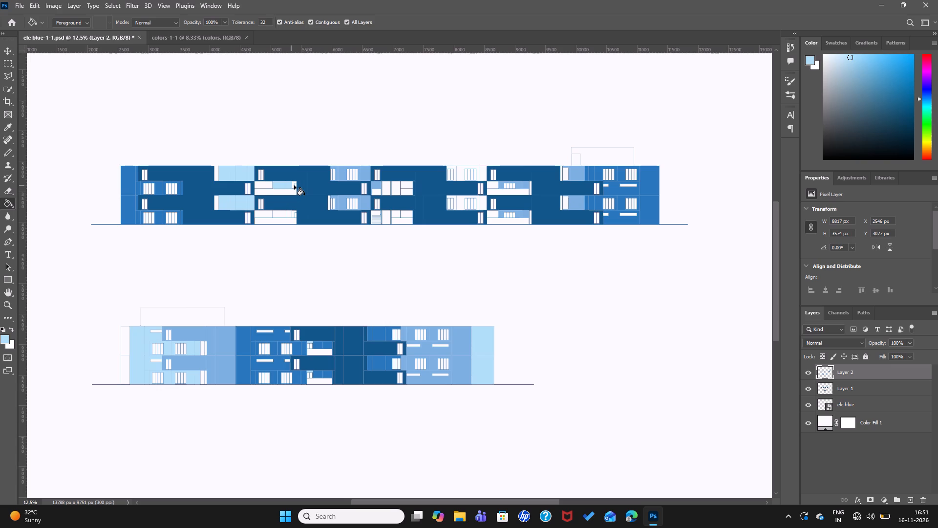
{"action": "left_click", "coordinate": [294, 185]}
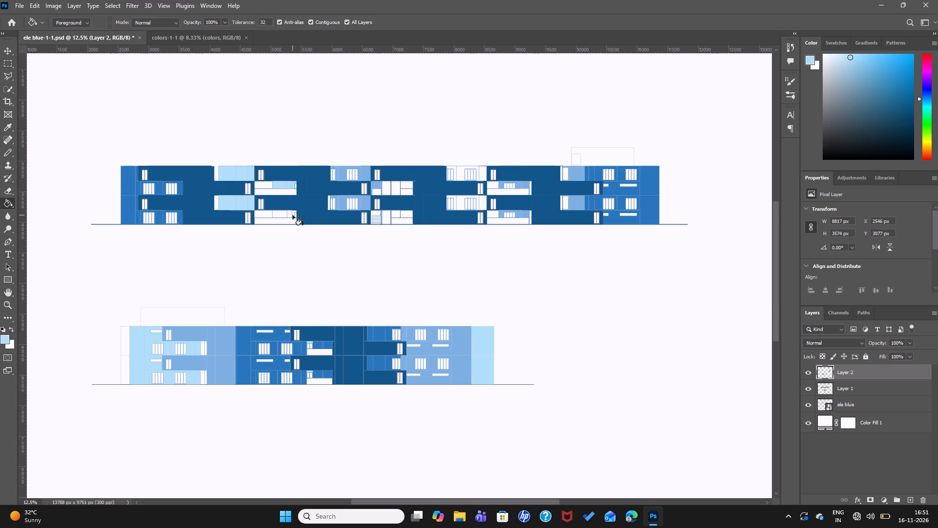
{"action": "left_click", "coordinate": [294, 215]}
{"action": "left_click", "coordinate": [290, 215]}
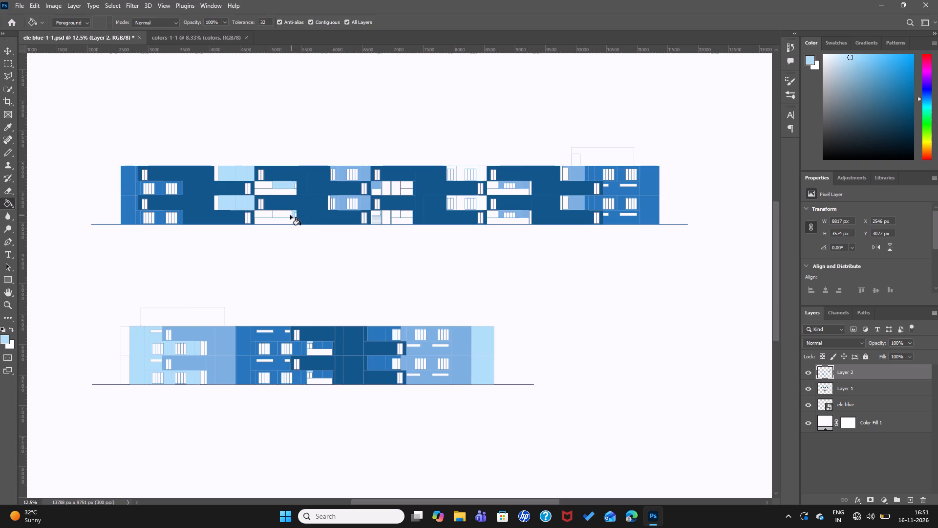
{"action": "left_click", "coordinate": [283, 214]}
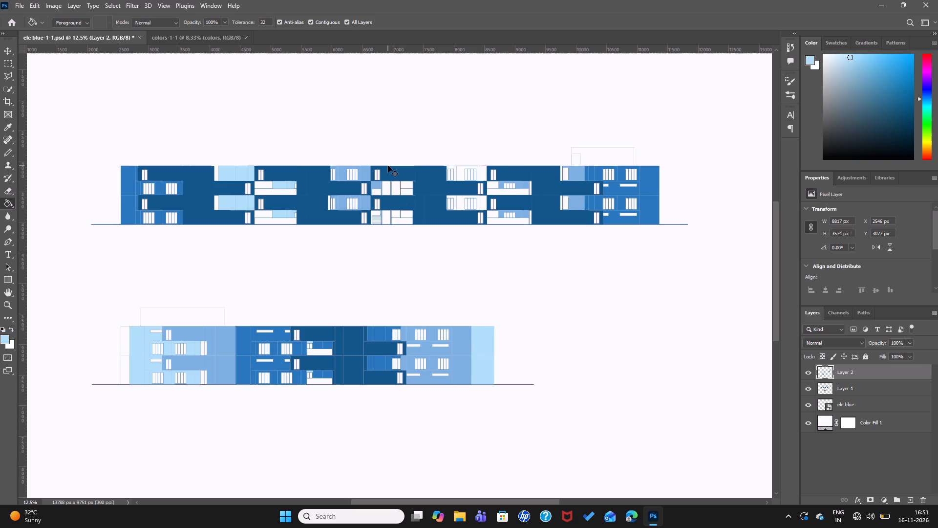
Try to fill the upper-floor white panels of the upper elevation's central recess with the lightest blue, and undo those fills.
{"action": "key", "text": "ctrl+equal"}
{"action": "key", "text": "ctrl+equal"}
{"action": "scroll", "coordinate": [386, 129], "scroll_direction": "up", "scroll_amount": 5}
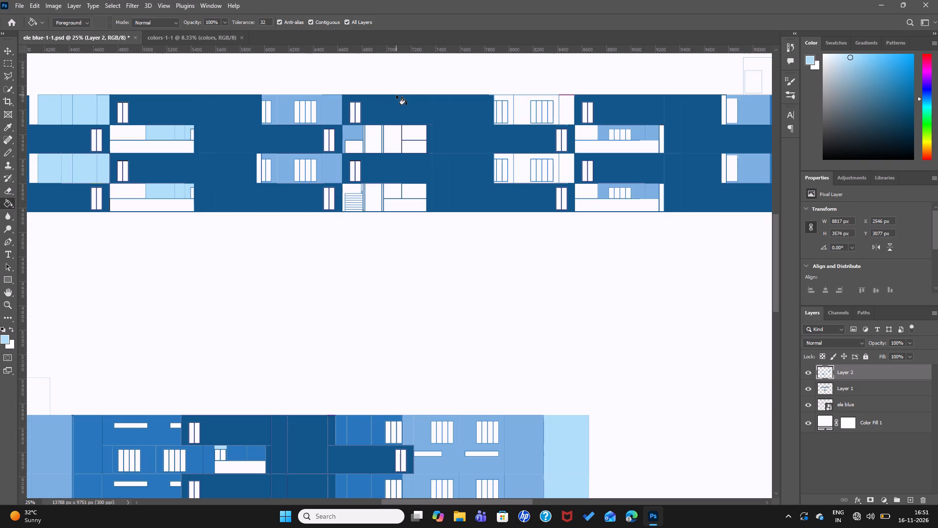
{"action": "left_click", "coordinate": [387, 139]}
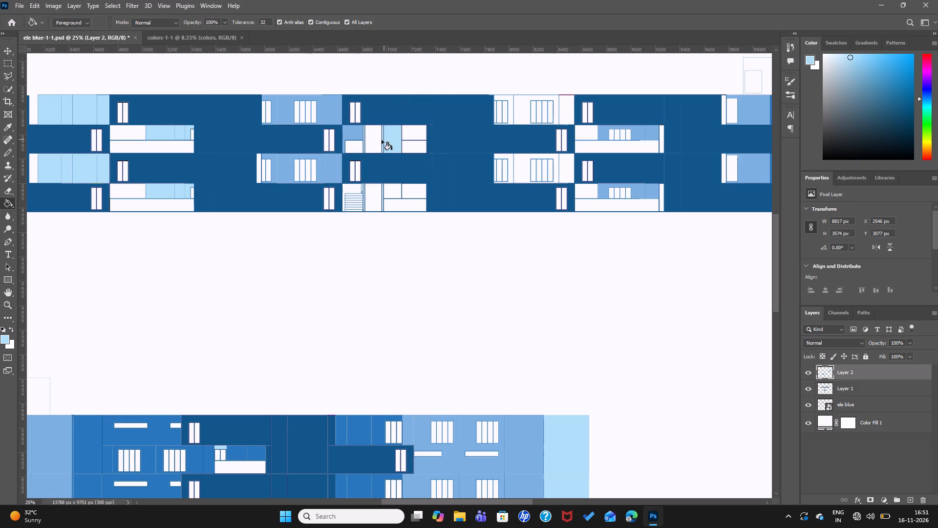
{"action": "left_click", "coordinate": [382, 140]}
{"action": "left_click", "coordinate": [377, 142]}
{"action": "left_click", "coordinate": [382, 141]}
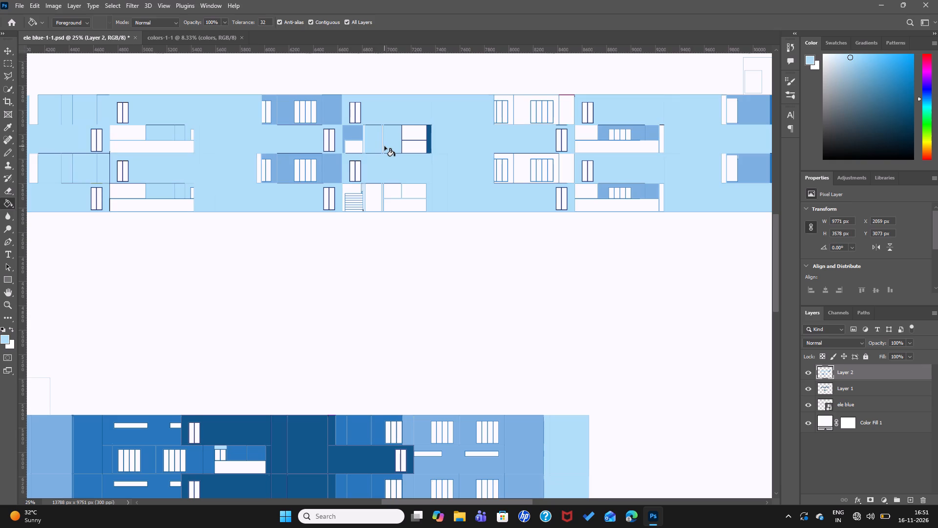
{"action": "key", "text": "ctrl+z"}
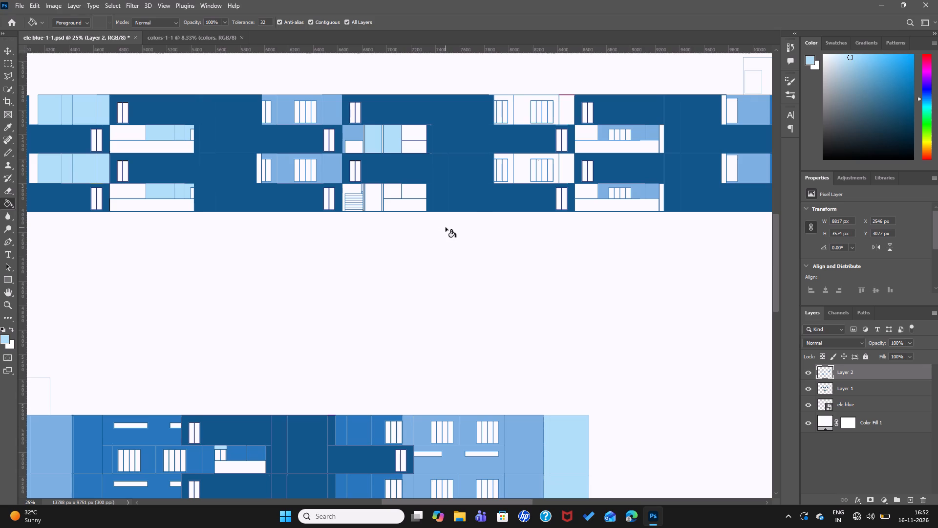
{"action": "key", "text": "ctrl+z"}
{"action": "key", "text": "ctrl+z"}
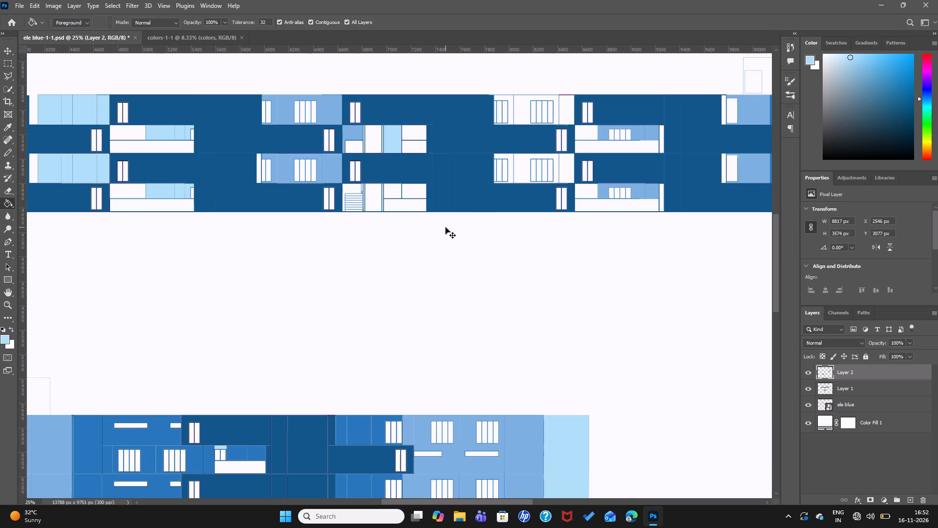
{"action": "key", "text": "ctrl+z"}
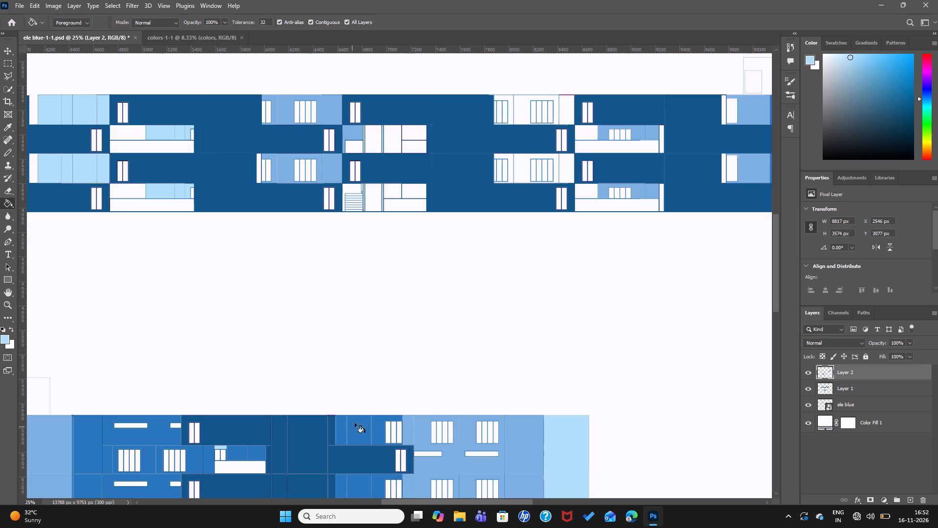
Fill the white wall around the windows in the upper elevation's right-centre bay with the lightest blue on both floors.
{"action": "left_click_drag", "start_coordinate": [420, 499], "coordinate": [442, 498]}
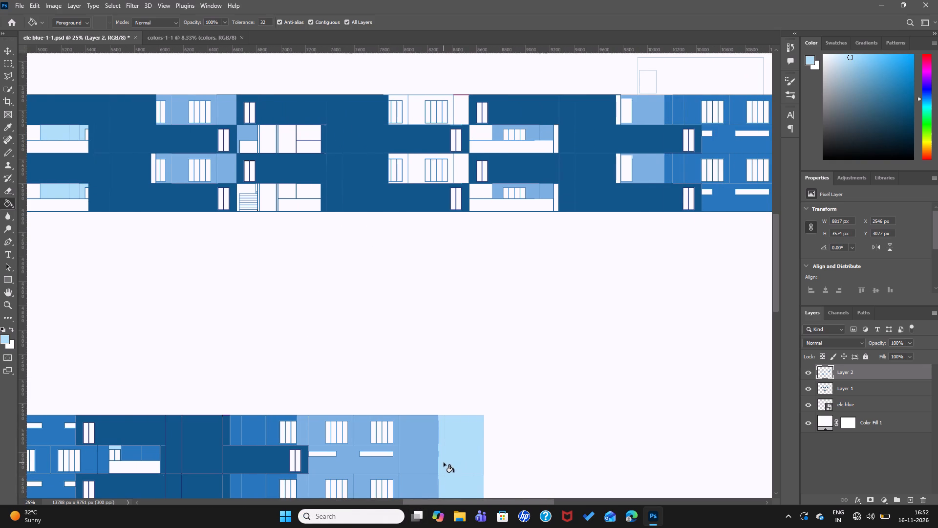
{"action": "left_click", "coordinate": [416, 113]}
{"action": "left_click", "coordinate": [404, 99]}
{"action": "left_click", "coordinate": [413, 166]}
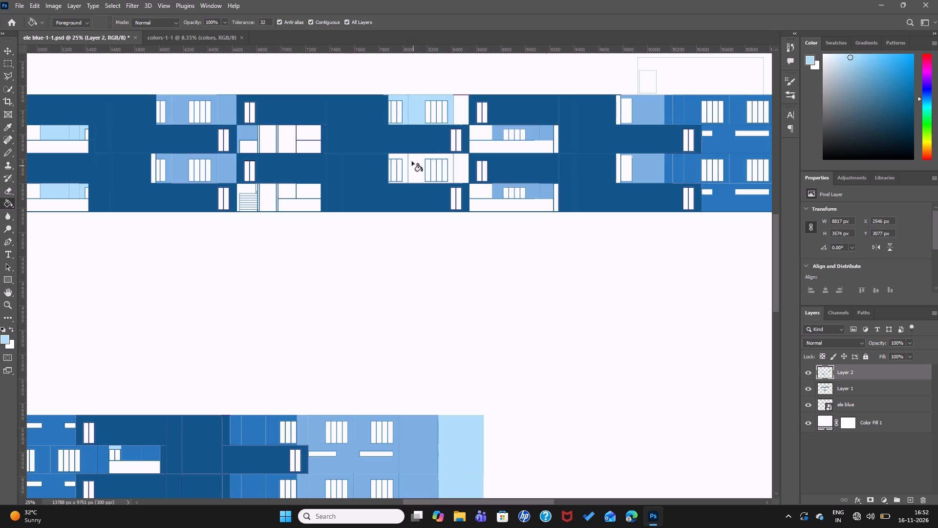
{"action": "left_click", "coordinate": [402, 155]}
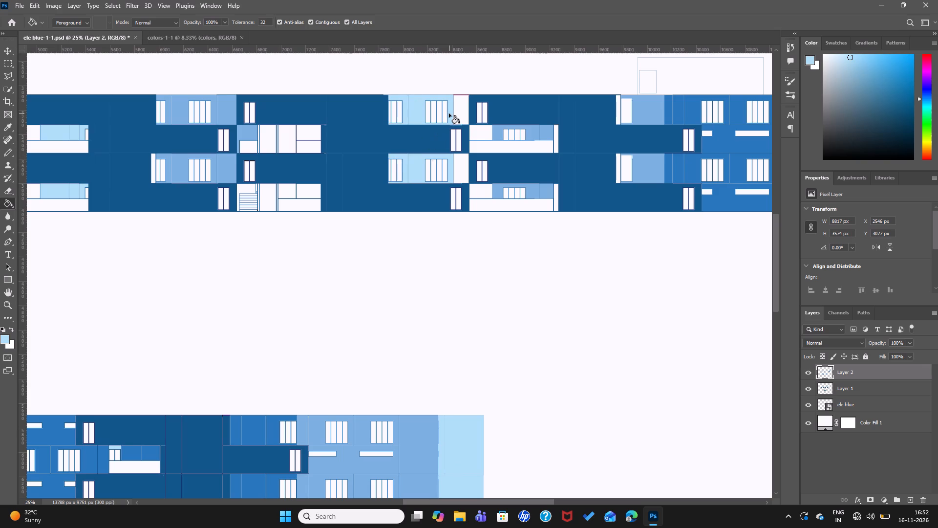
Fill the strip beside that bay's windows and the left panel of the adjacent balcony recess with the lightest blue on both floors.
{"action": "left_click", "coordinate": [456, 111]}
{"action": "left_click", "coordinate": [481, 133]}
{"action": "left_click", "coordinate": [457, 165]}
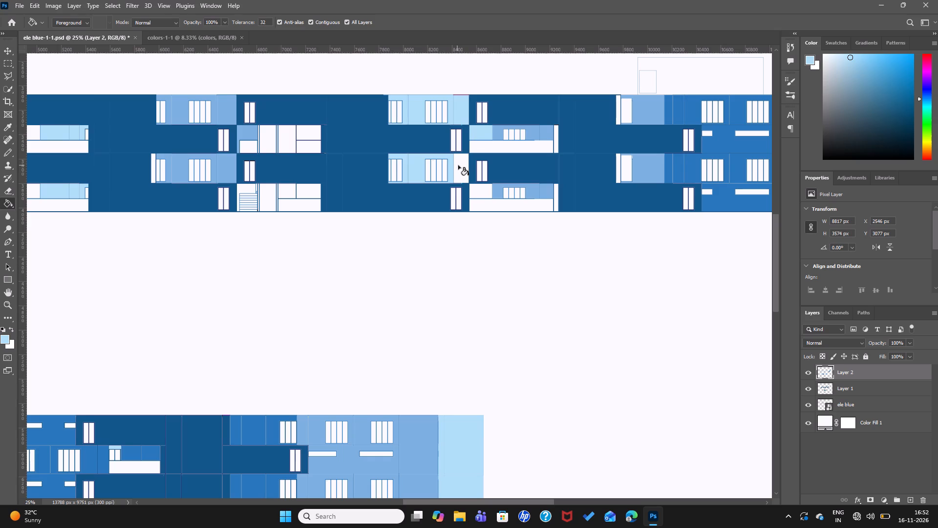
{"action": "left_click", "coordinate": [483, 191]}
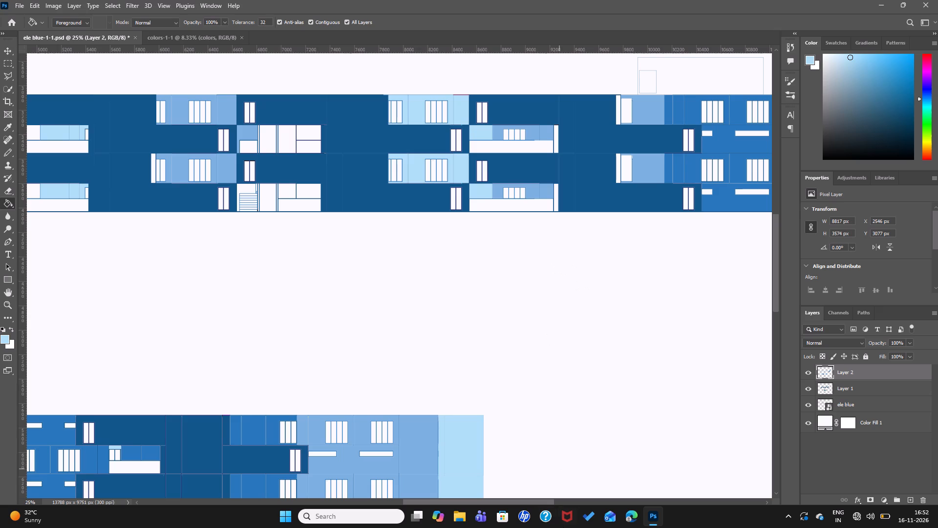
Sample the darkest blue and fill the narrow white strip beside the upper elevation's left-centre window bay on the lower floor.
{"action": "left_click_drag", "start_coordinate": [539, 501], "coordinate": [530, 492]}
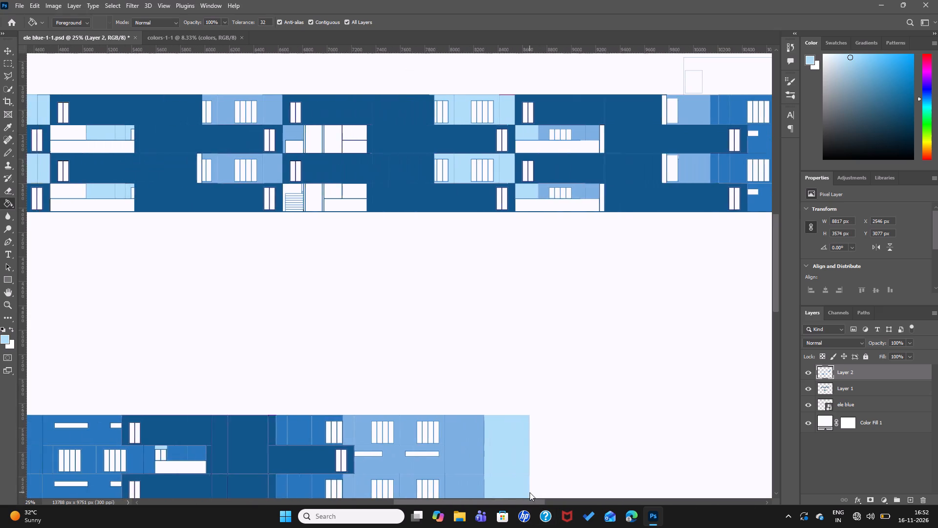
{"action": "left_click_drag", "start_coordinate": [530, 492], "coordinate": [442, 493]}
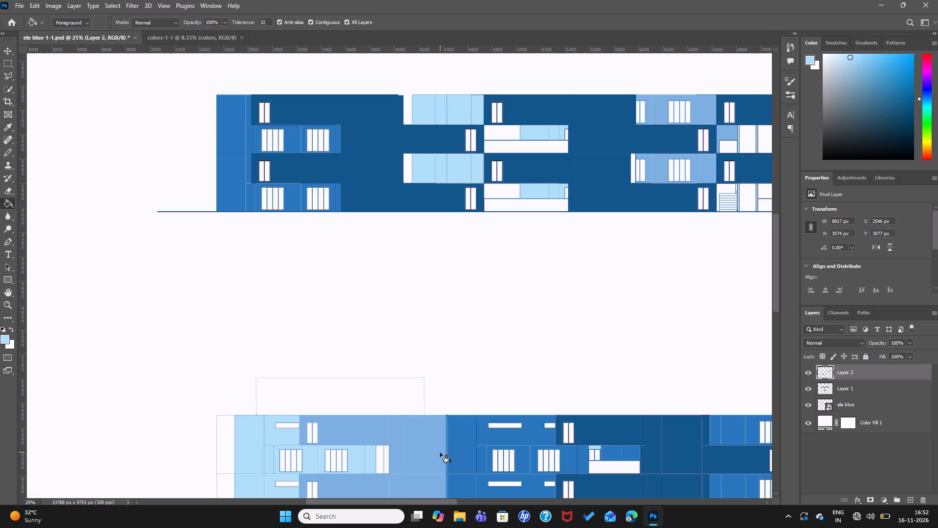
{"action": "key", "text": "ctrl+equal"}
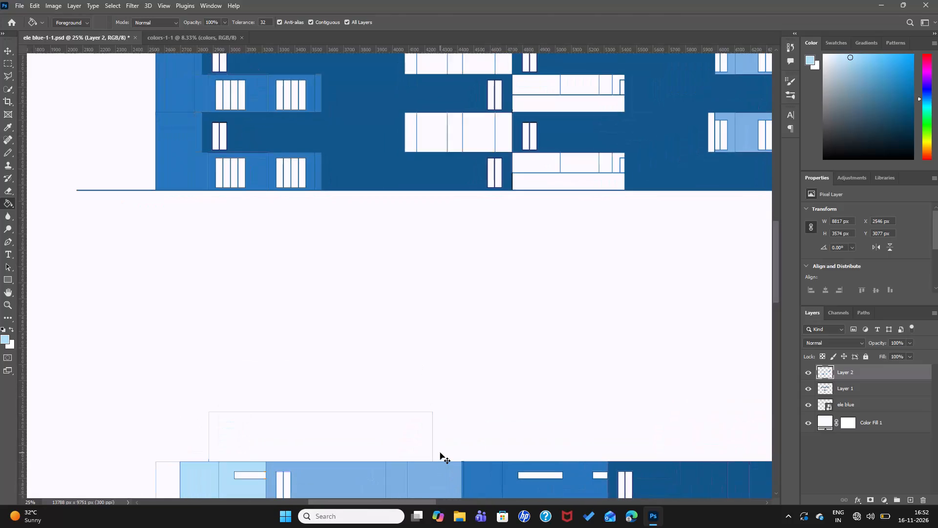
{"action": "key", "text": "ctrl+equal"}
{"action": "key", "text": "ctrl+minus"}
{"action": "key", "text": "ctrl+minus"}
{"action": "key", "text": "ctrl+minus"}
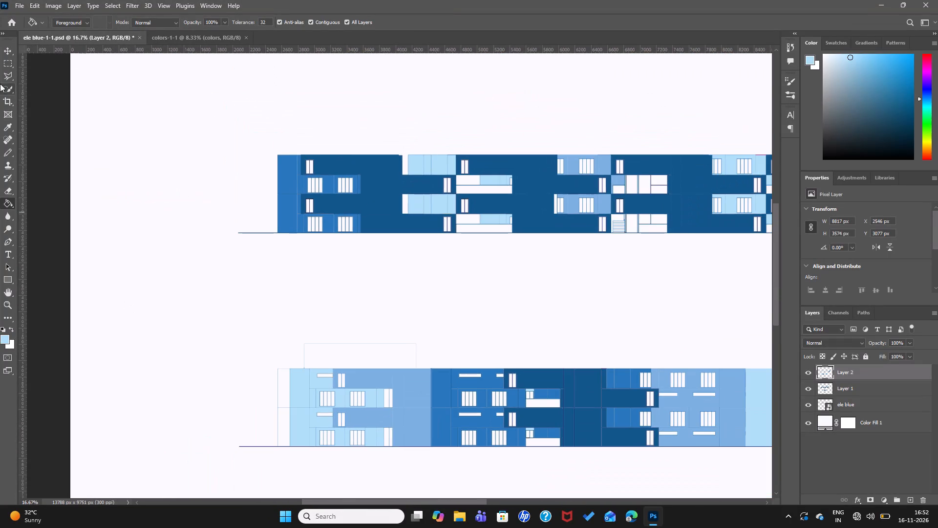
{"action": "left_click", "coordinate": [7, 126]}
{"action": "left_click", "coordinate": [383, 182]}
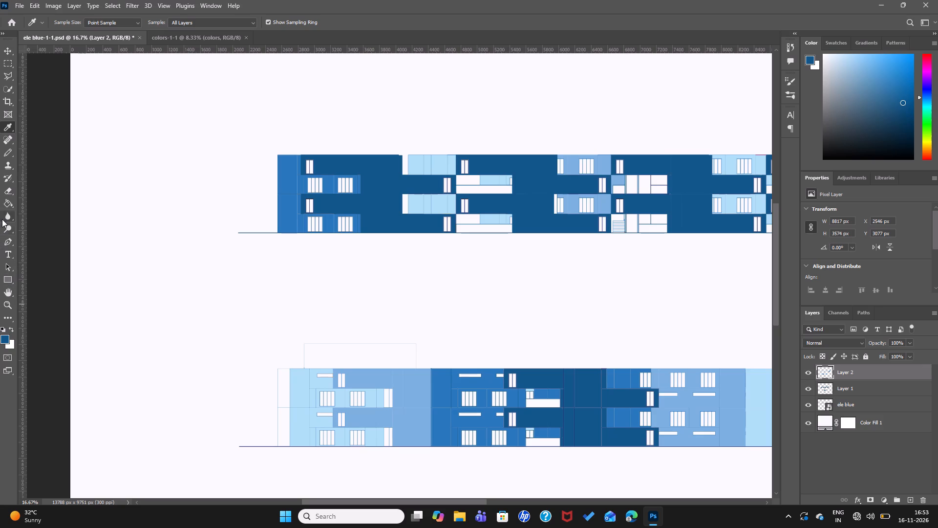
{"action": "left_click", "coordinate": [5, 198]}
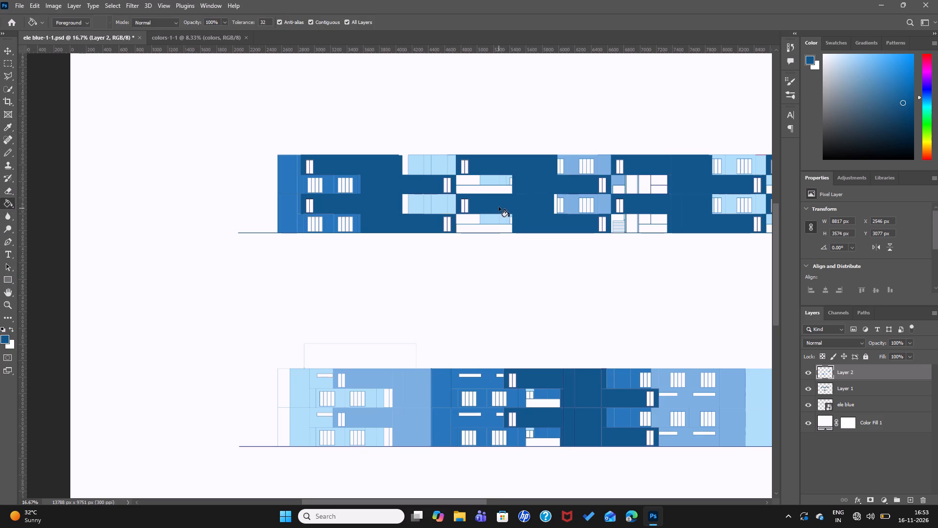
{"action": "left_click_drag", "start_coordinate": [448, 501], "coordinate": [456, 501]}
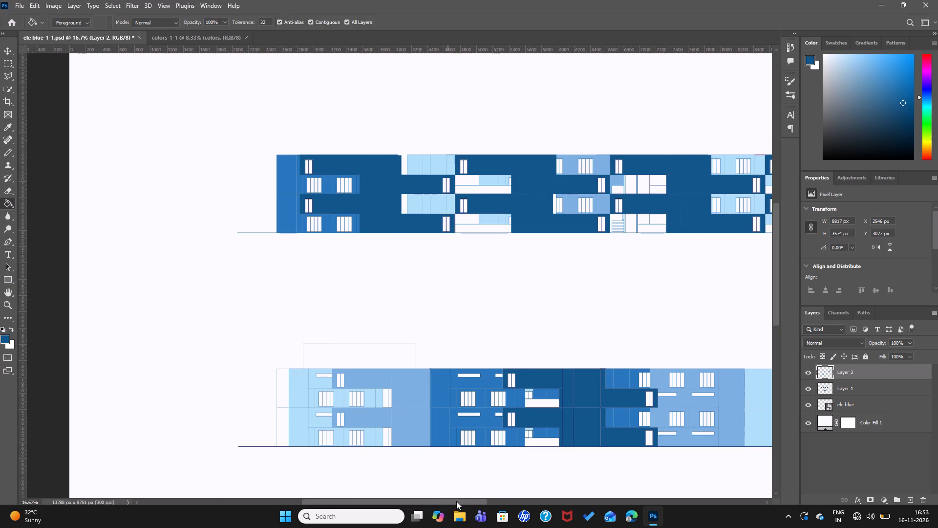
{"action": "left_click_drag", "start_coordinate": [456, 501], "coordinate": [473, 501]}
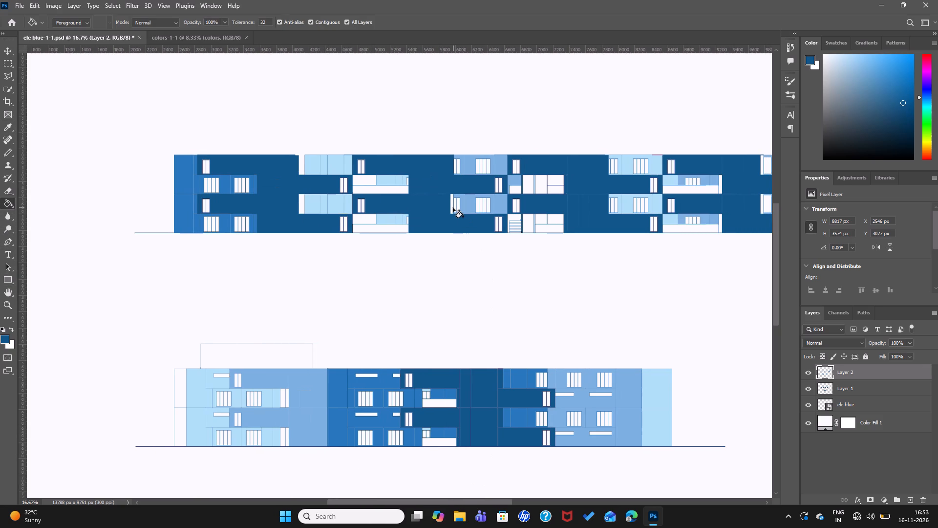
{"action": "left_click", "coordinate": [452, 208]}
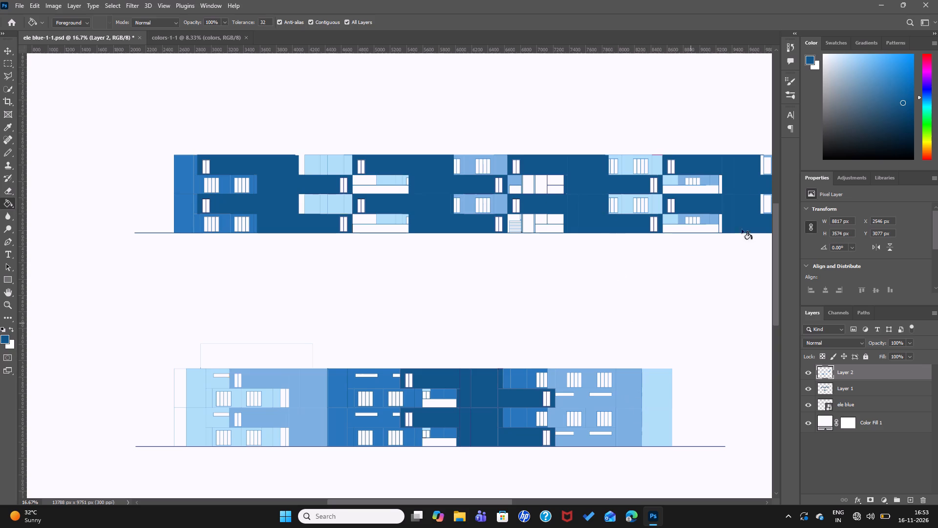
Fill the narrow white strips beside the upper elevation's right-centre balcony recesses and rightmost mid-blue bays with the darkest blue on both floors.
{"action": "left_click", "coordinate": [721, 181]}
{"action": "left_click", "coordinate": [721, 221]}
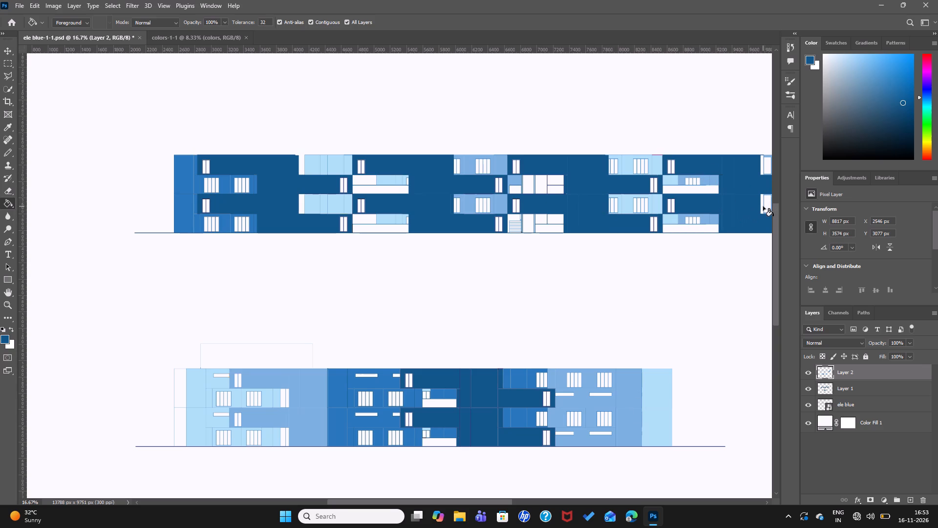
{"action": "left_click", "coordinate": [763, 206]}
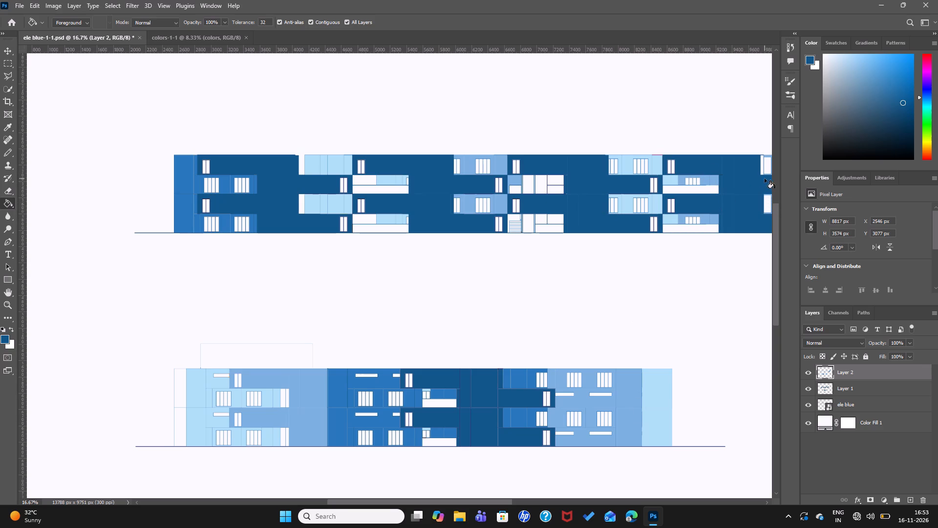
{"action": "left_click", "coordinate": [763, 169]}
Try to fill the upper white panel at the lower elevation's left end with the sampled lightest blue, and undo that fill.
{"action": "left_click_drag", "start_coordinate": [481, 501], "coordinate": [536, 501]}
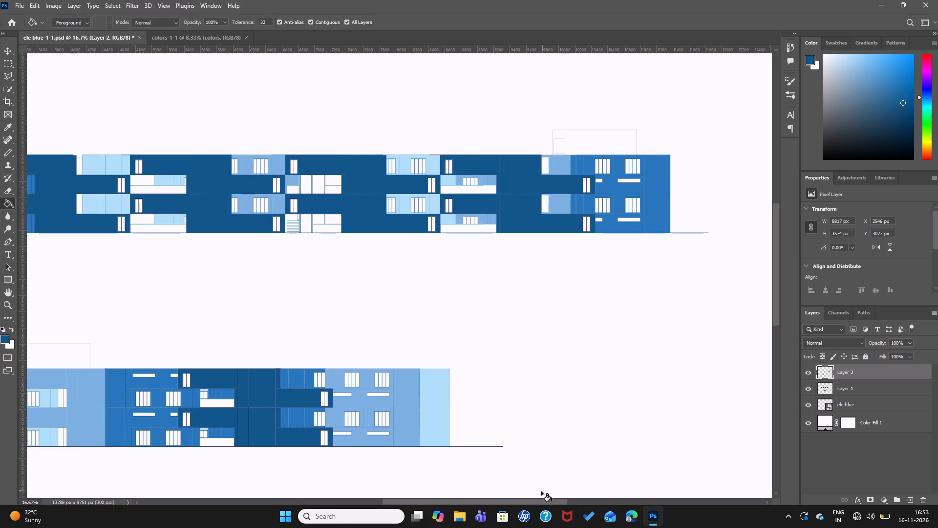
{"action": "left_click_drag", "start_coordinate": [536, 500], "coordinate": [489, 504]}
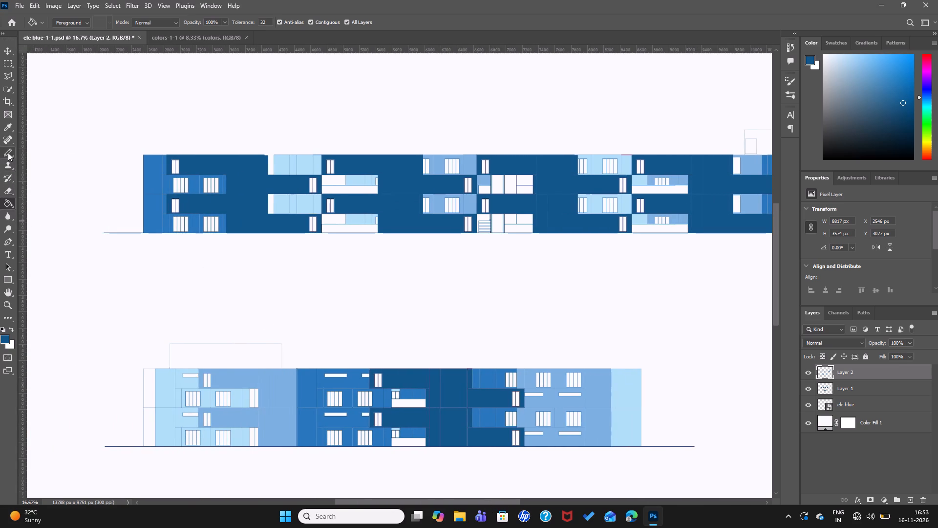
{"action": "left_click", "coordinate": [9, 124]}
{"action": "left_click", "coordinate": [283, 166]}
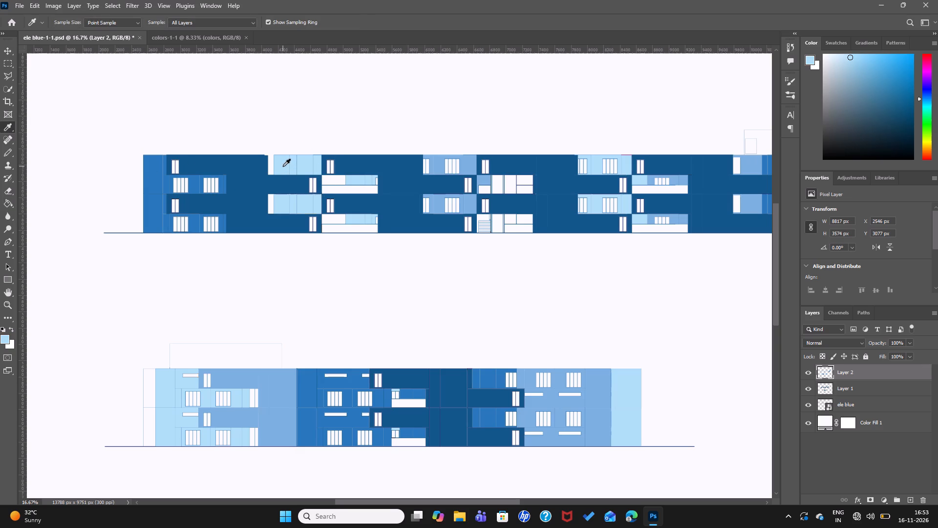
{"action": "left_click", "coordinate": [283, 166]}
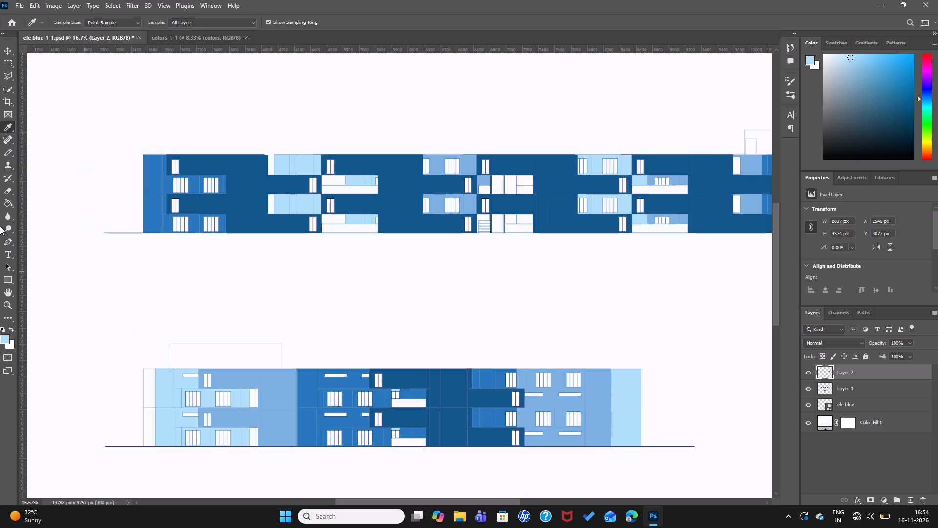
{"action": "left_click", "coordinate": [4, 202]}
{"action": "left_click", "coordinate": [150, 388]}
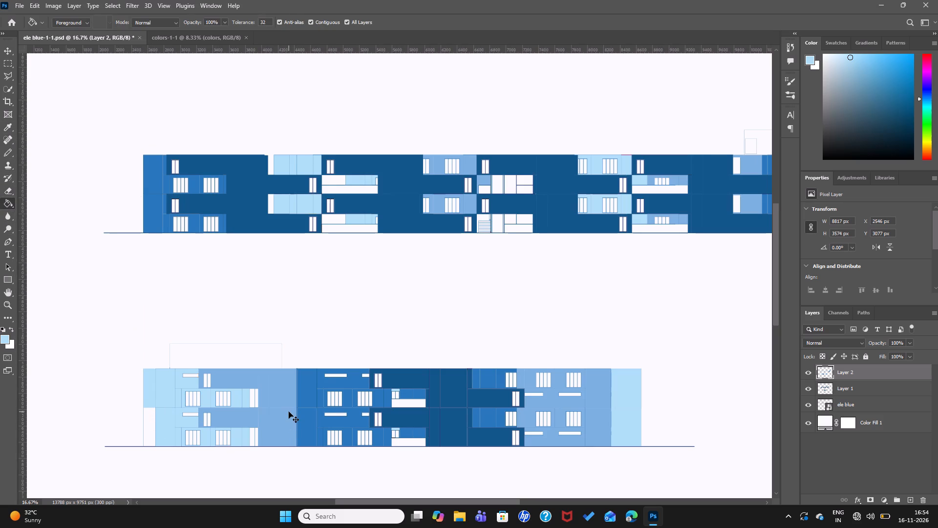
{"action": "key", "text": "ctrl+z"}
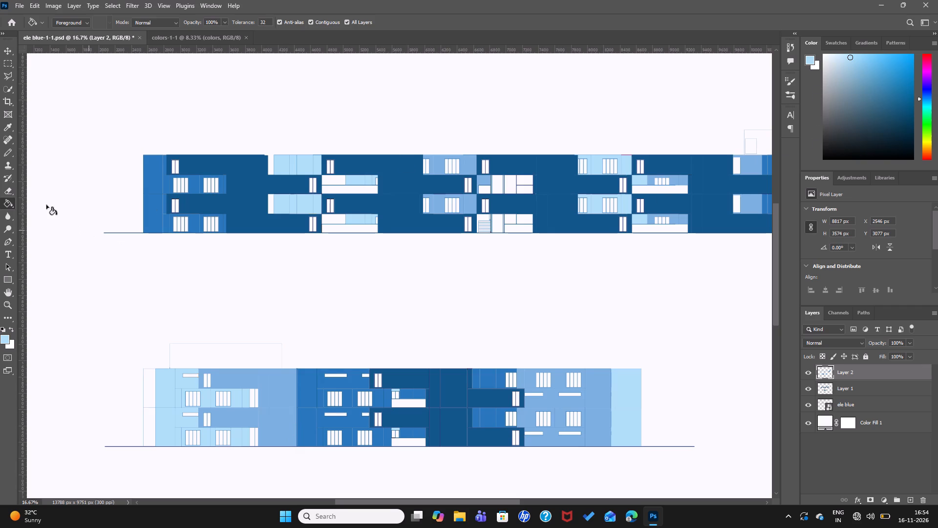
Choose a paler tint of the lightest blue and fill the white panels at the lower elevation's left end on both floors.
{"action": "left_click", "coordinate": [13, 207]}
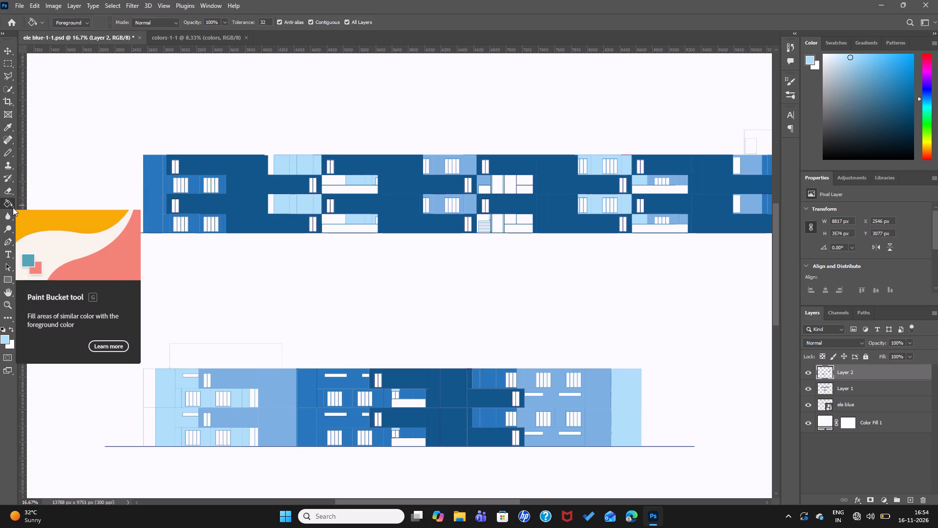
{"action": "left_click", "coordinate": [808, 60]}
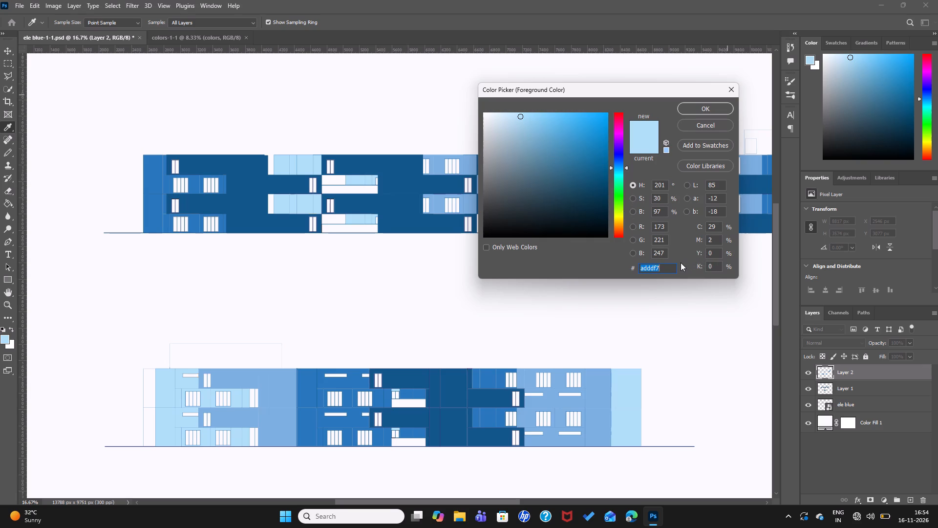
{"action": "left_click", "coordinate": [520, 114]}
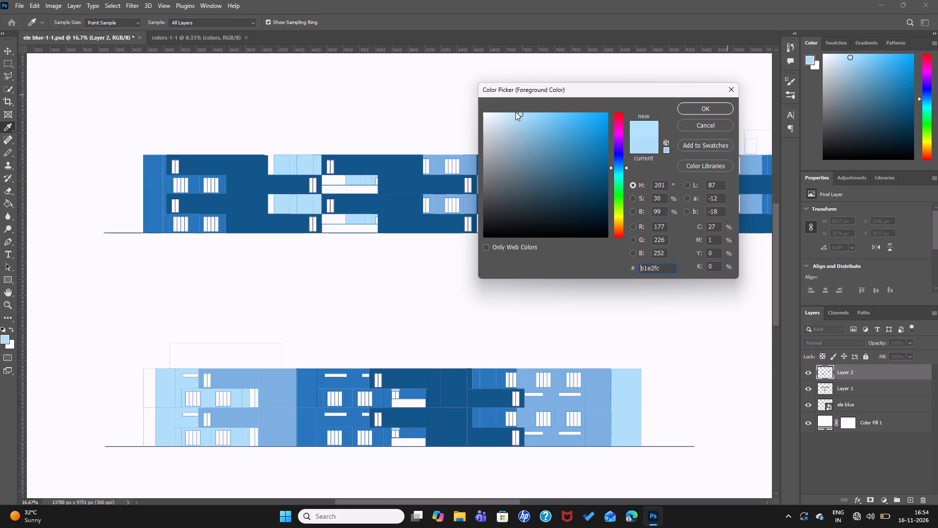
{"action": "left_click", "coordinate": [515, 112]}
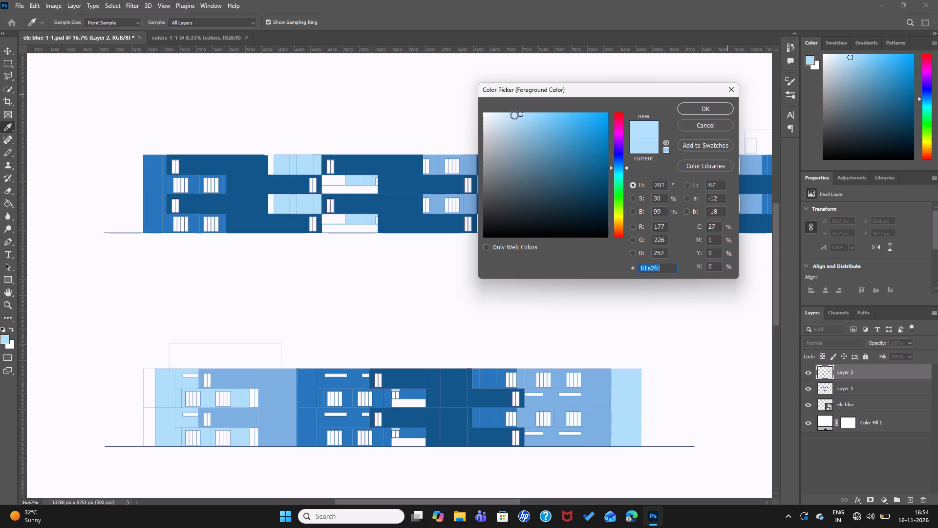
{"action": "left_click", "coordinate": [515, 113]}
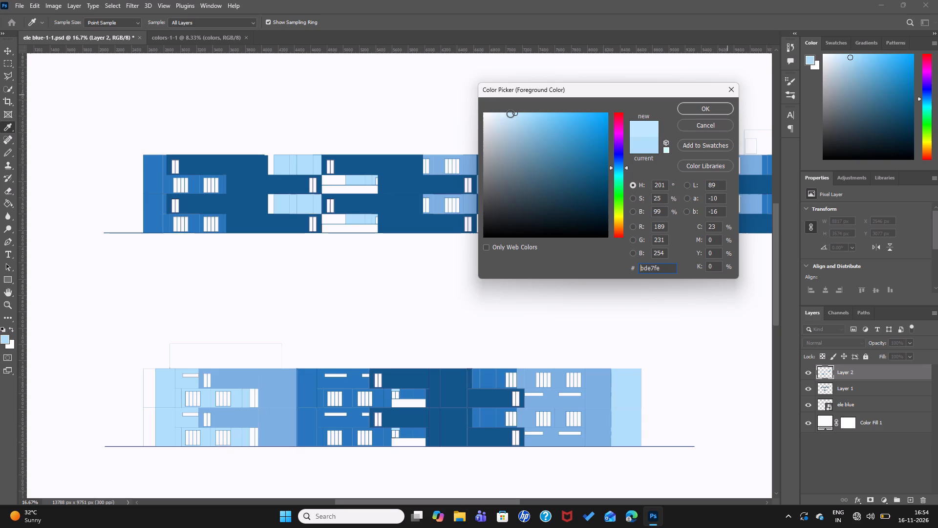
{"action": "left_click", "coordinate": [508, 112]}
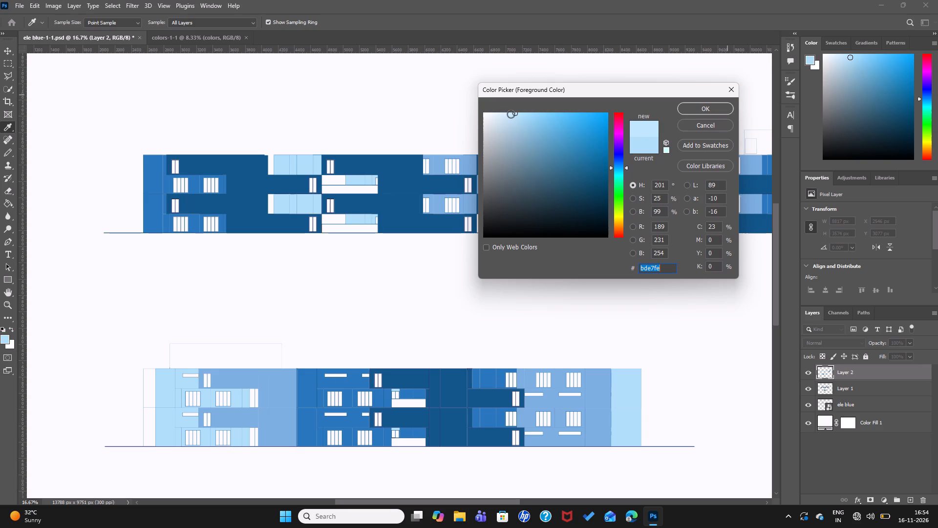
{"action": "left_click", "coordinate": [511, 114]}
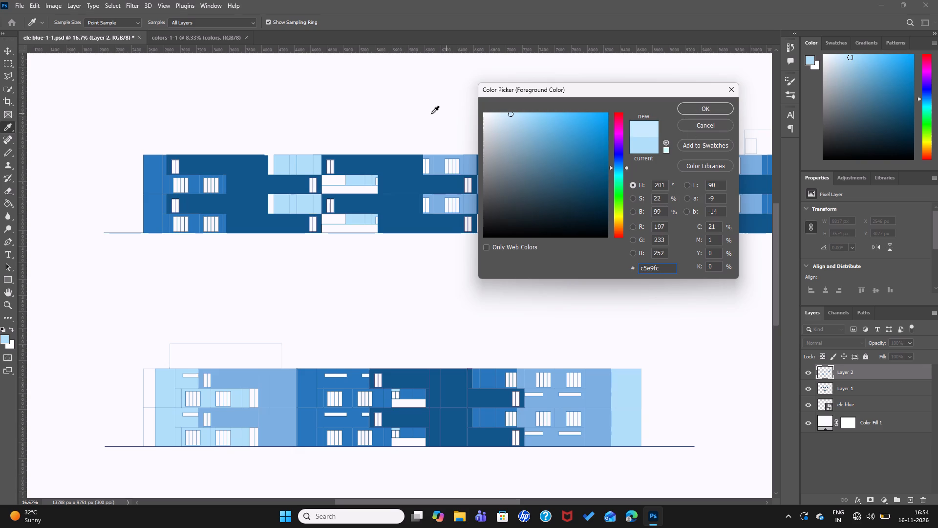
{"action": "left_click", "coordinate": [504, 114]}
{"action": "left_click", "coordinate": [697, 106]}
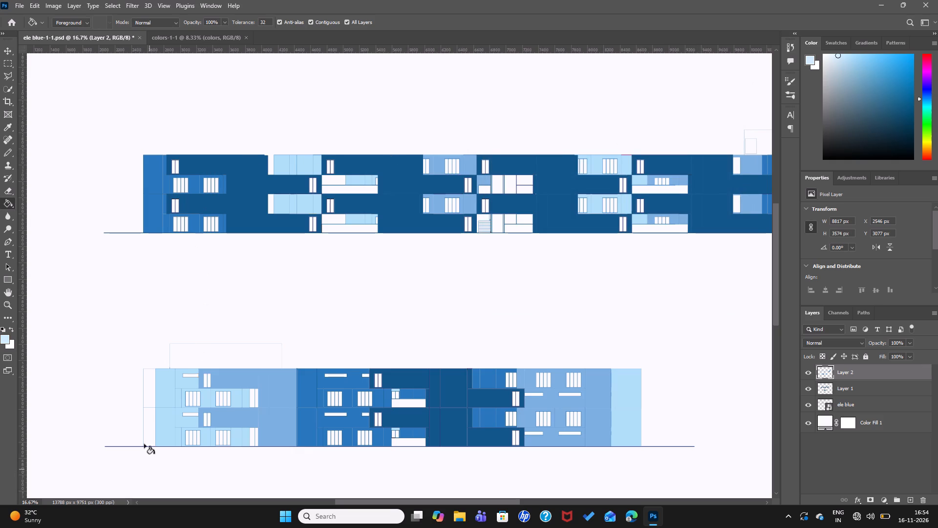
{"action": "left_click", "coordinate": [149, 399]}
{"action": "left_click", "coordinate": [147, 420]}
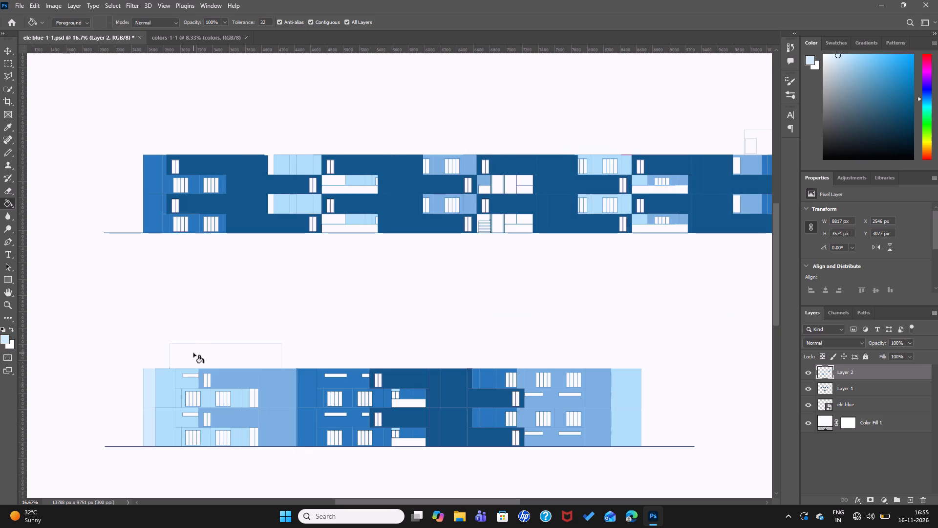
Fill the outlined rooftop blocks above the lower and upper elevations with the paler blue tint.
{"action": "left_click", "coordinate": [193, 353]}
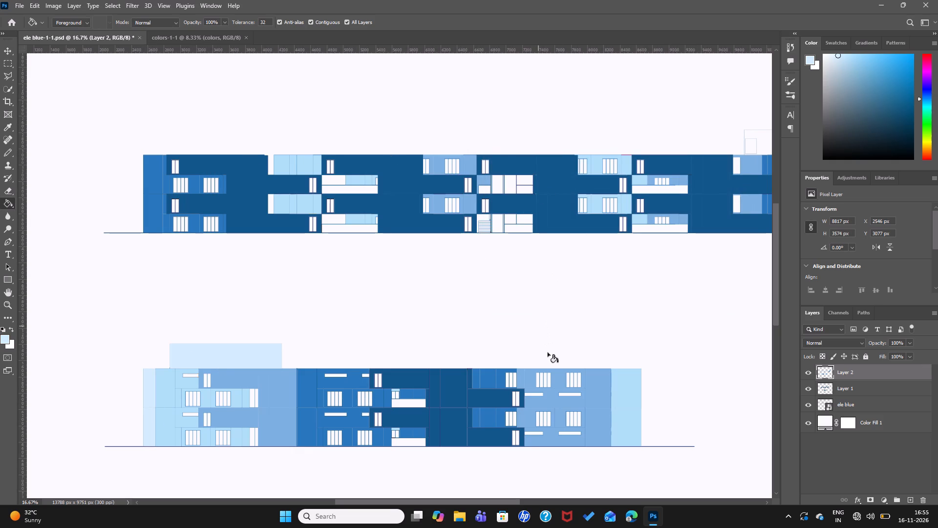
{"action": "left_click_drag", "start_coordinate": [489, 500], "coordinate": [497, 499]}
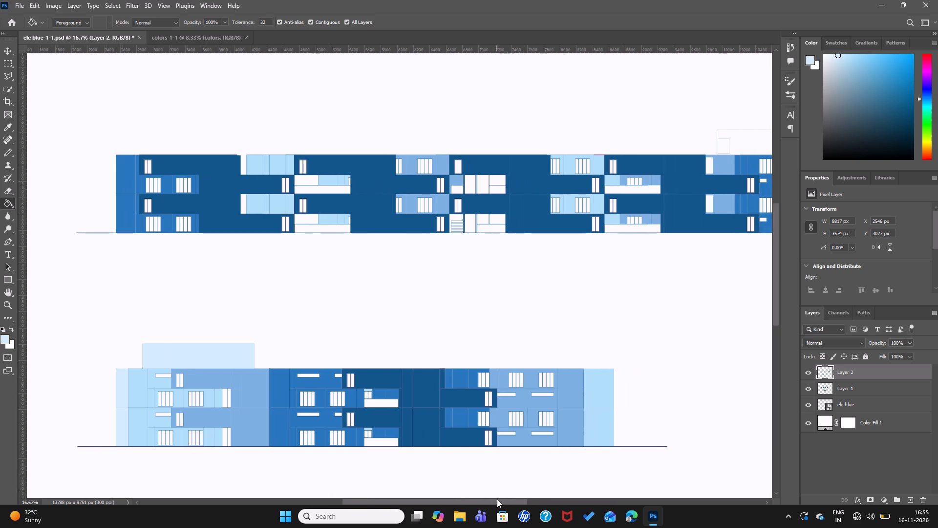
{"action": "left_click_drag", "start_coordinate": [497, 499], "coordinate": [510, 499]}
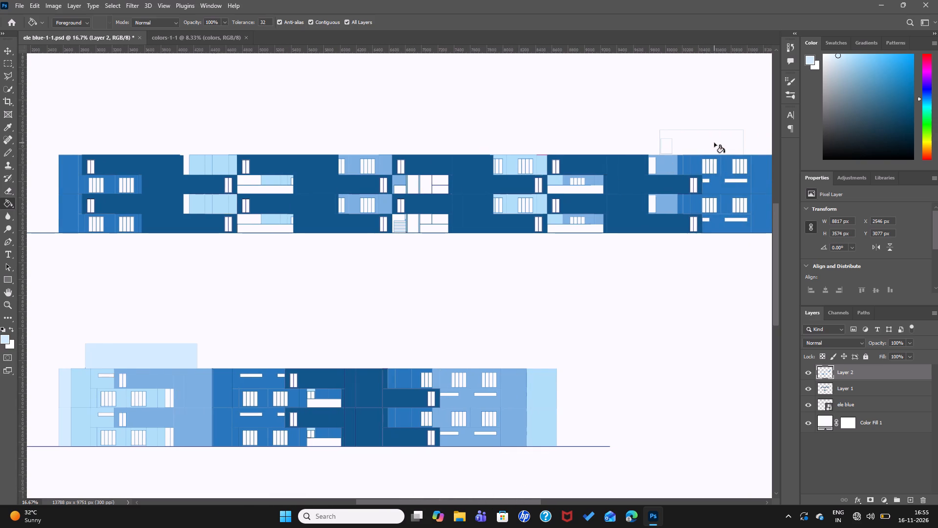
{"action": "left_click", "coordinate": [714, 143]}
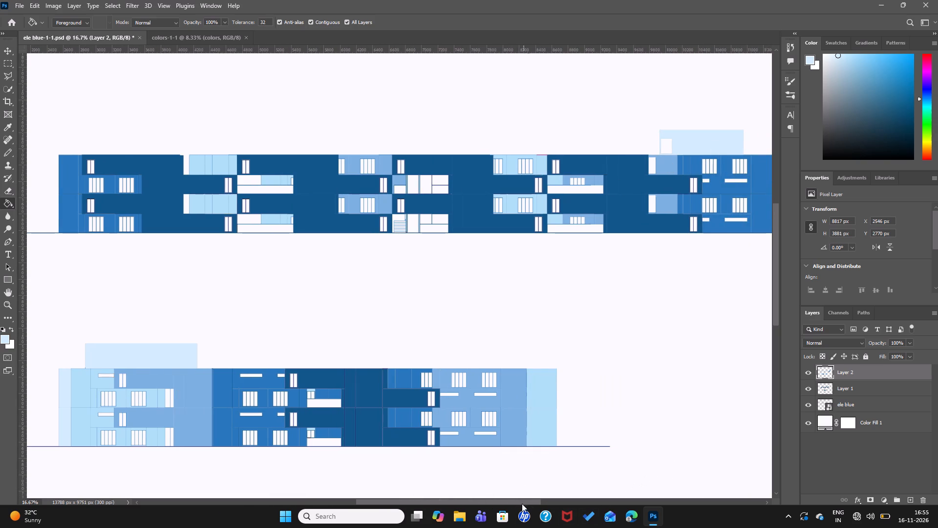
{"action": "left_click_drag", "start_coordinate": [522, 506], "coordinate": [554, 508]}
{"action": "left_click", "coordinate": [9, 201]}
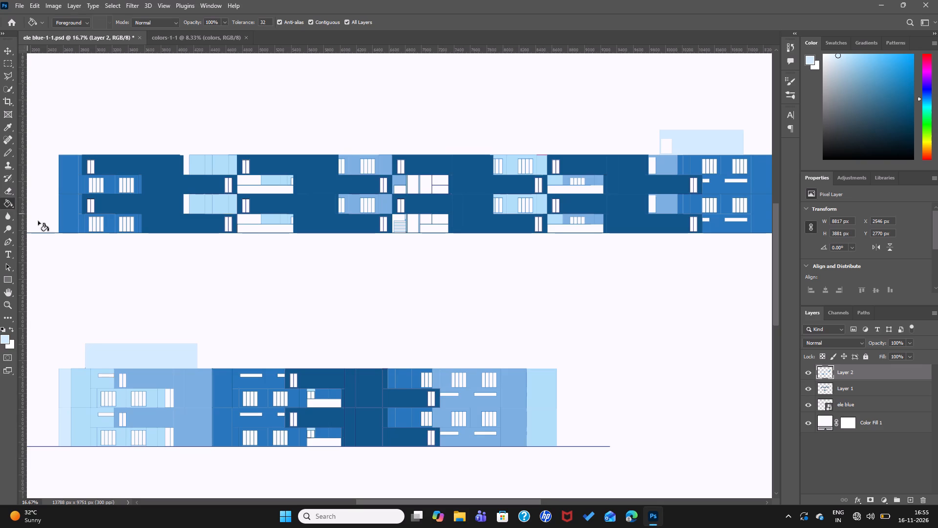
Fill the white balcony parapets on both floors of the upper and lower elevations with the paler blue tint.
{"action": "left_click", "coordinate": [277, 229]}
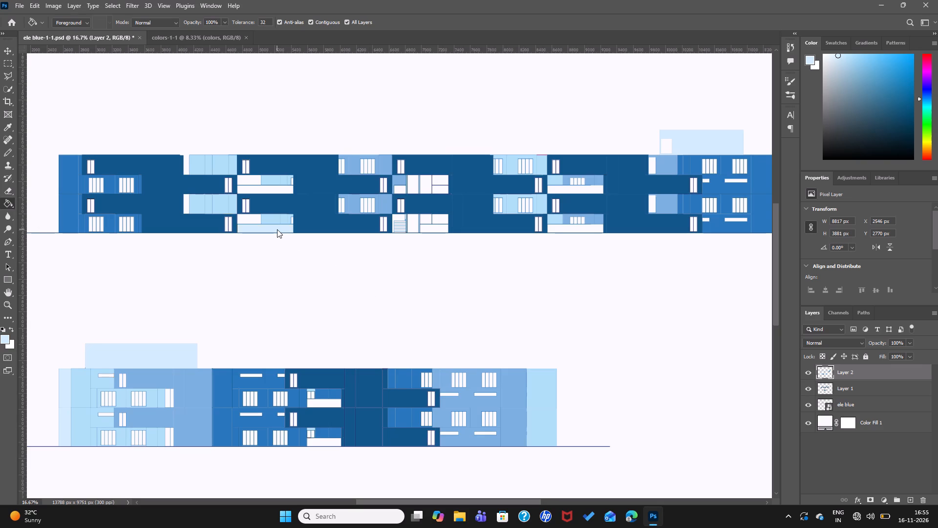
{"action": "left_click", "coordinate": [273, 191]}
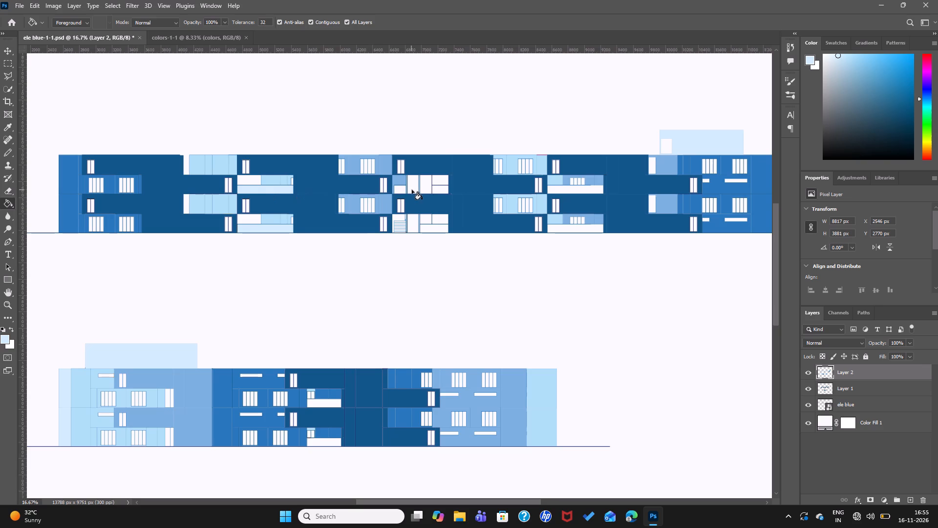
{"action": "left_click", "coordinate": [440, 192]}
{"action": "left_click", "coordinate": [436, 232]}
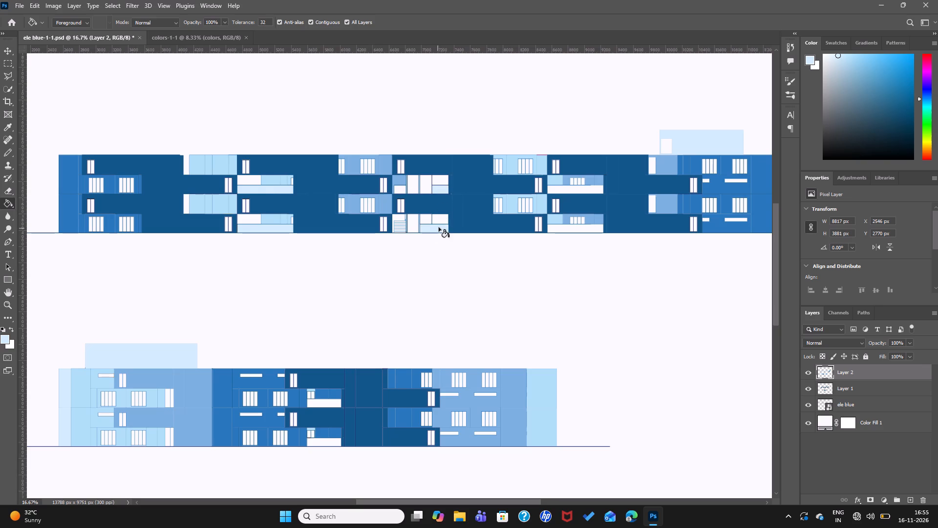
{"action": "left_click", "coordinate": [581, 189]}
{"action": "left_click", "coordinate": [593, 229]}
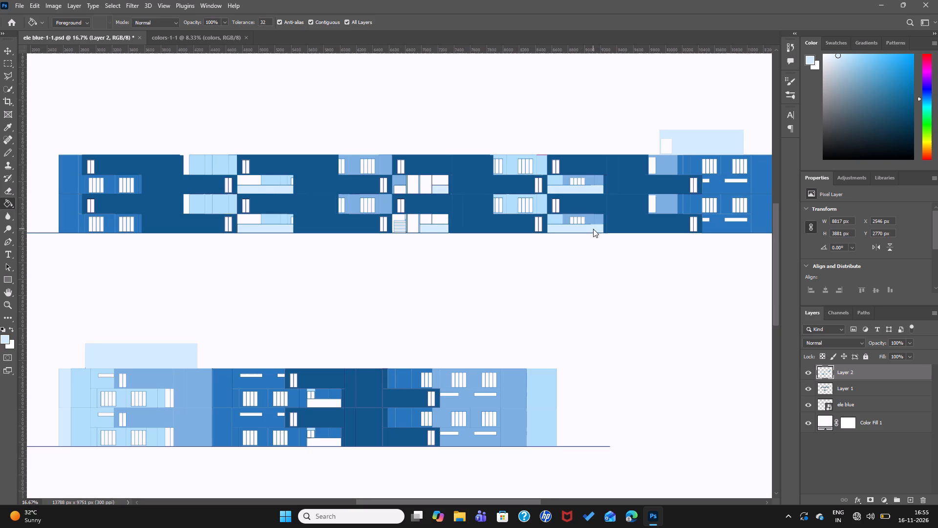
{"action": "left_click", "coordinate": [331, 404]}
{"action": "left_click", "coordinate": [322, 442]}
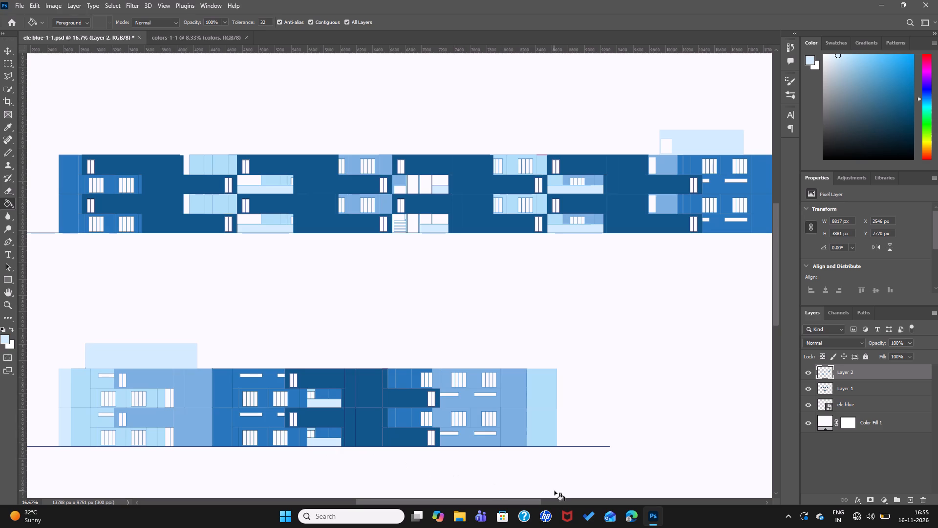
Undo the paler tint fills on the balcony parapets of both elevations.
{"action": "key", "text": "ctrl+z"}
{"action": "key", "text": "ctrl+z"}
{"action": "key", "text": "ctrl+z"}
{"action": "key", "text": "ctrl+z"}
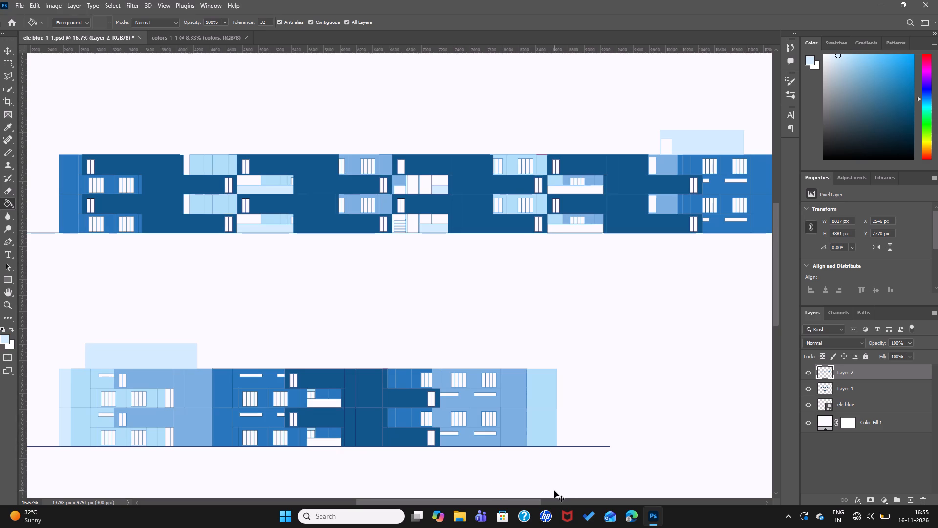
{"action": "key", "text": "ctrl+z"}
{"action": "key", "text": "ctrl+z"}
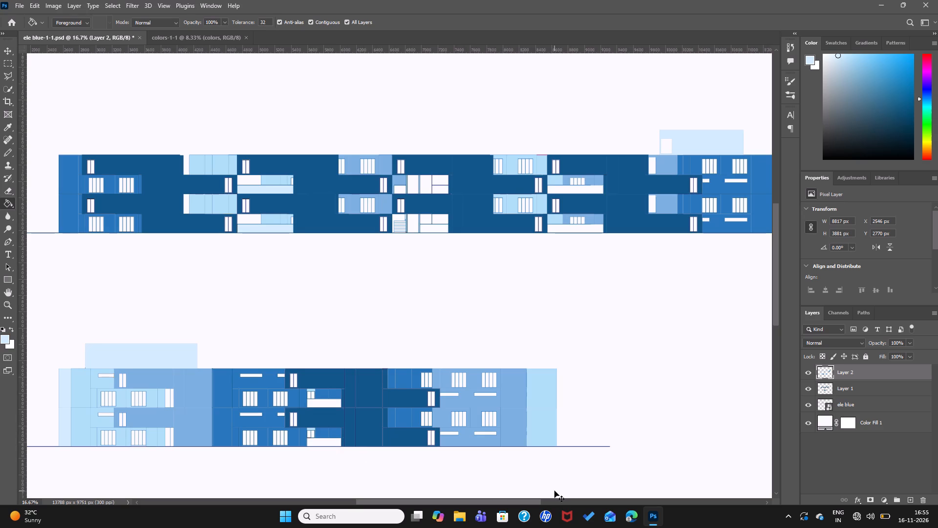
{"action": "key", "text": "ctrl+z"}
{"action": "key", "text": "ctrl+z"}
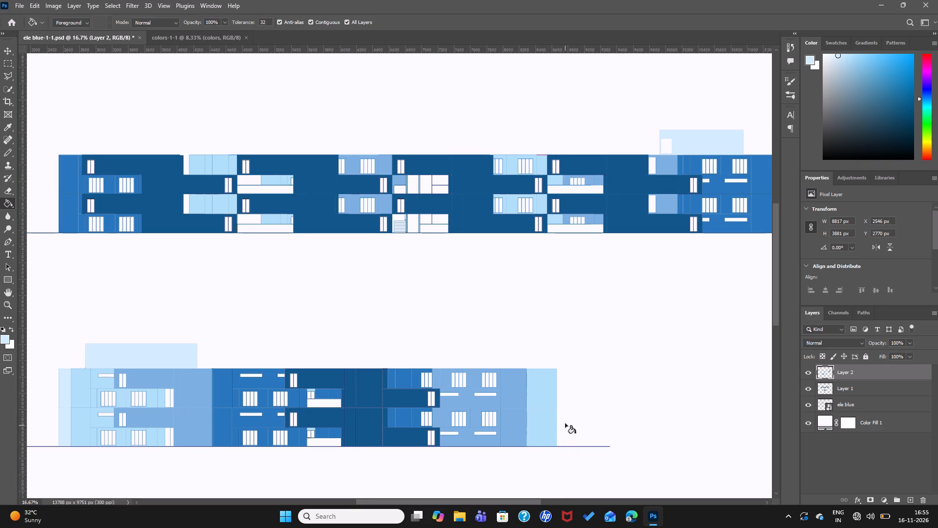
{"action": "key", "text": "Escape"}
Add a new layer above Layer 2.
{"action": "key", "text": "ctrl+equal"}
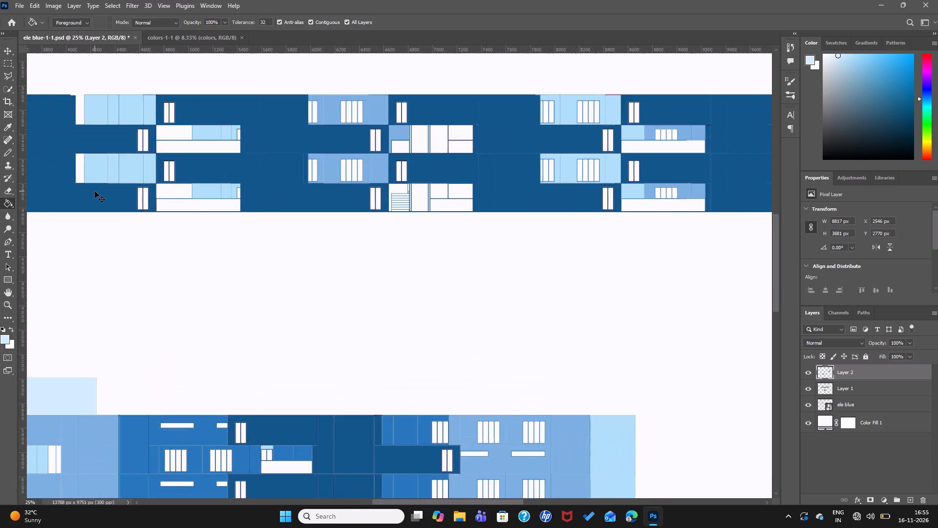
{"action": "key", "text": "ctrl+equal"}
{"action": "key", "text": "ctrl+equal"}
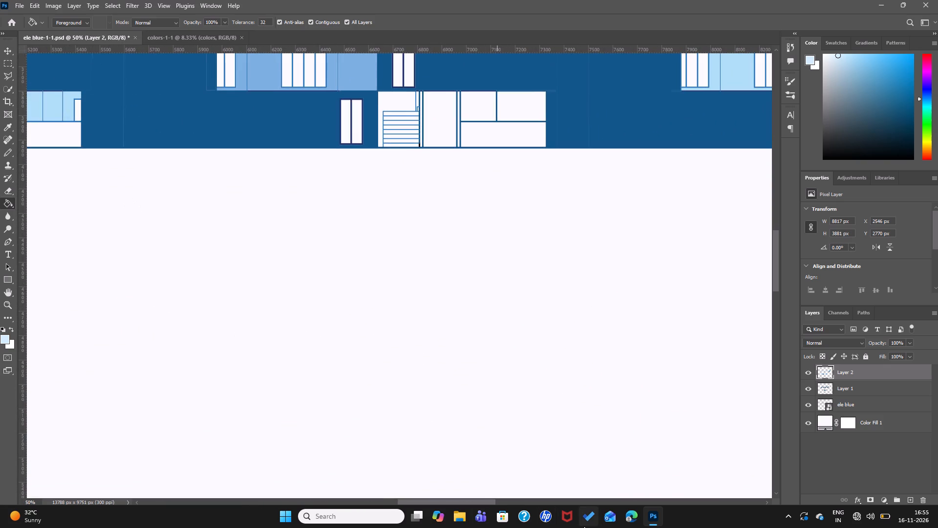
{"action": "left_click_drag", "start_coordinate": [474, 500], "coordinate": [390, 497]}
{"action": "scroll", "coordinate": [204, 243], "scroll_direction": "up", "scroll_amount": 20}
{"action": "scroll", "coordinate": [204, 243], "scroll_direction": "up", "scroll_amount": 6}
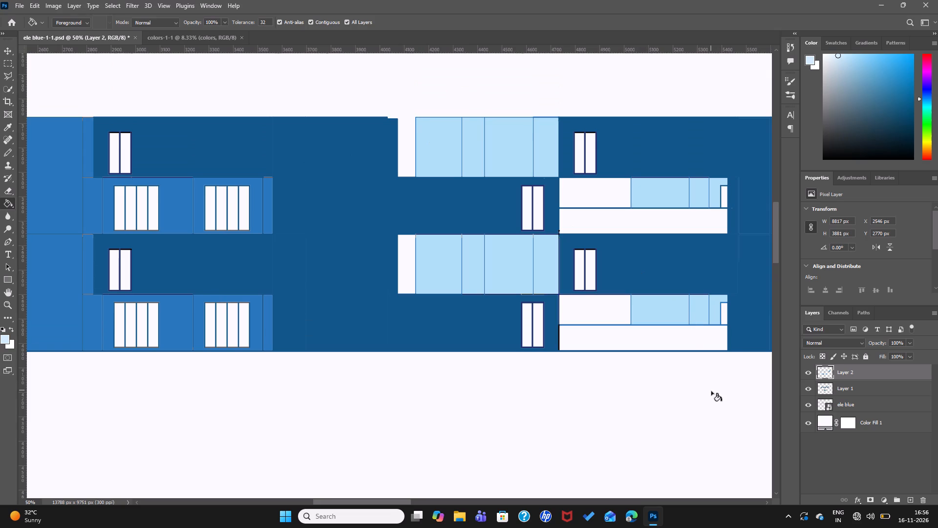
{"action": "left_click", "coordinate": [915, 500]}
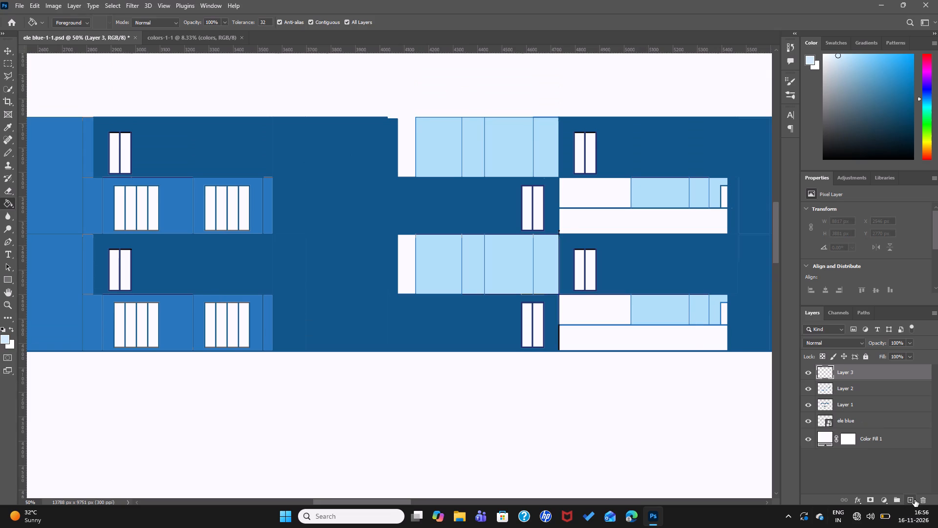
Create a 100 by 100 px rectangle shape at the small roofline notch beside the upper elevation's first light-blue bay.
{"action": "key", "text": "ctrl+equal"}
{"action": "key", "text": "ctrl+equal"}
{"action": "key", "text": "ctrl+equal"}
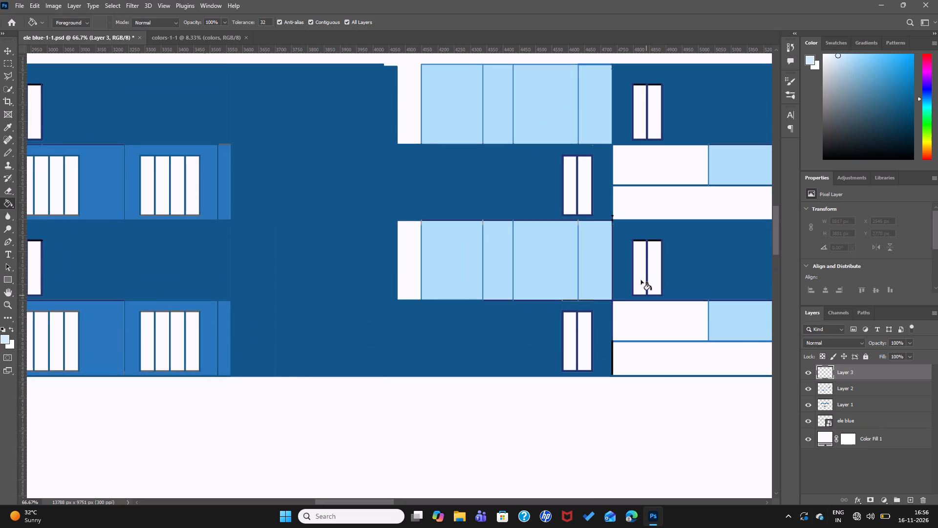
{"action": "scroll", "coordinate": [389, 93], "scroll_direction": "up", "scroll_amount": 7}
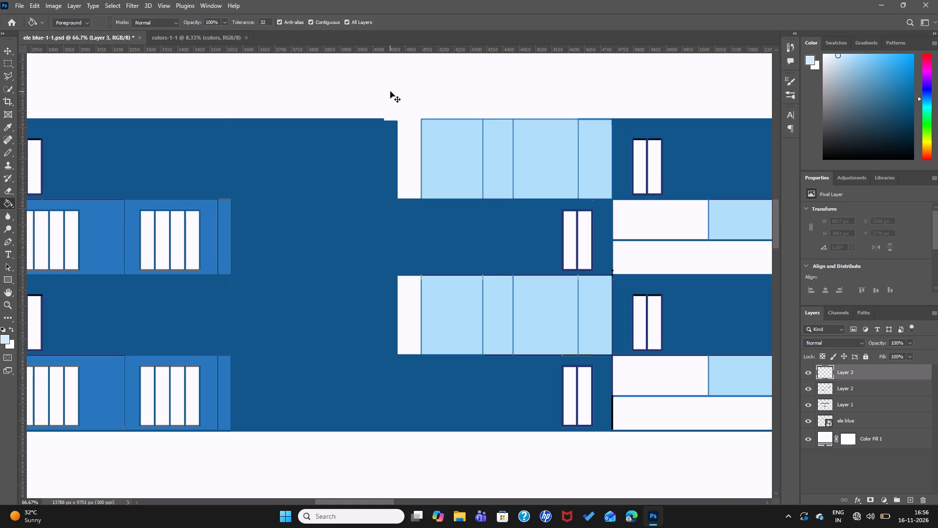
{"action": "key", "text": "ctrl+equal"}
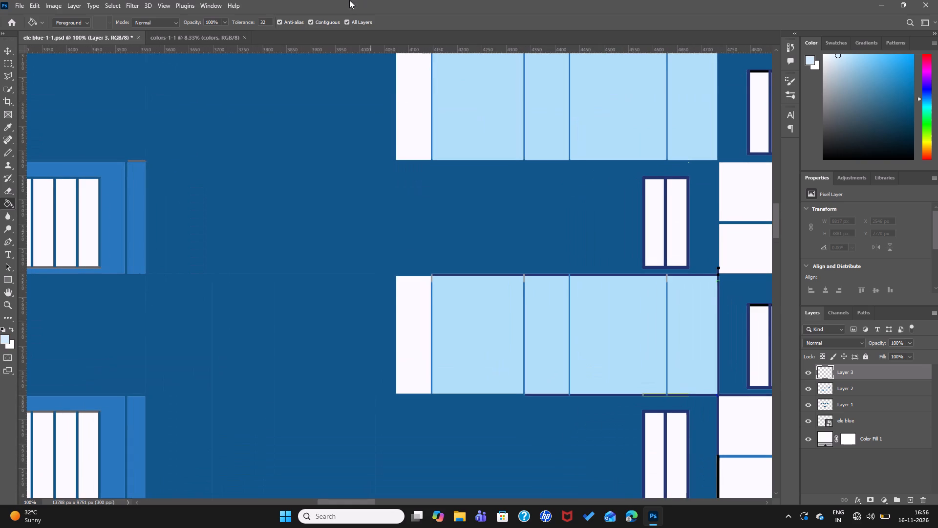
{"action": "scroll", "coordinate": [392, 0], "scroll_direction": "up", "scroll_amount": 8}
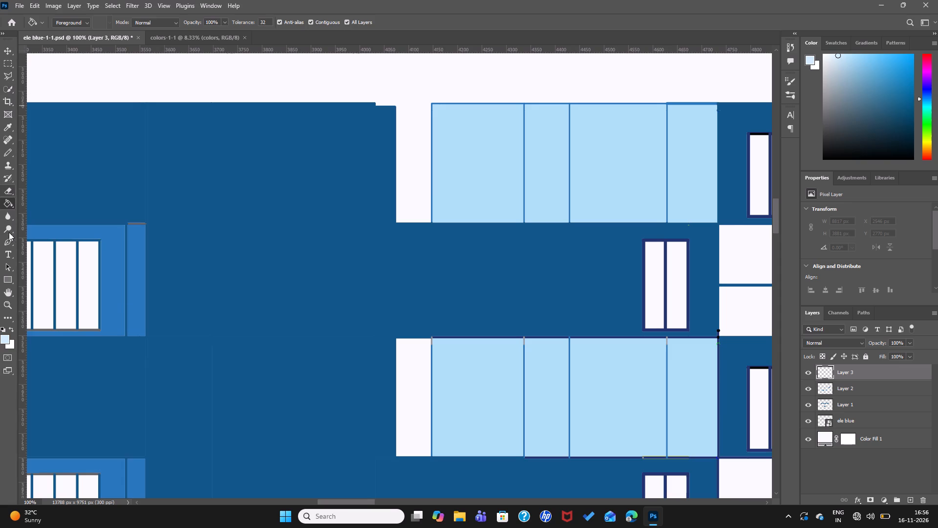
{"action": "left_click", "coordinate": [9, 280]}
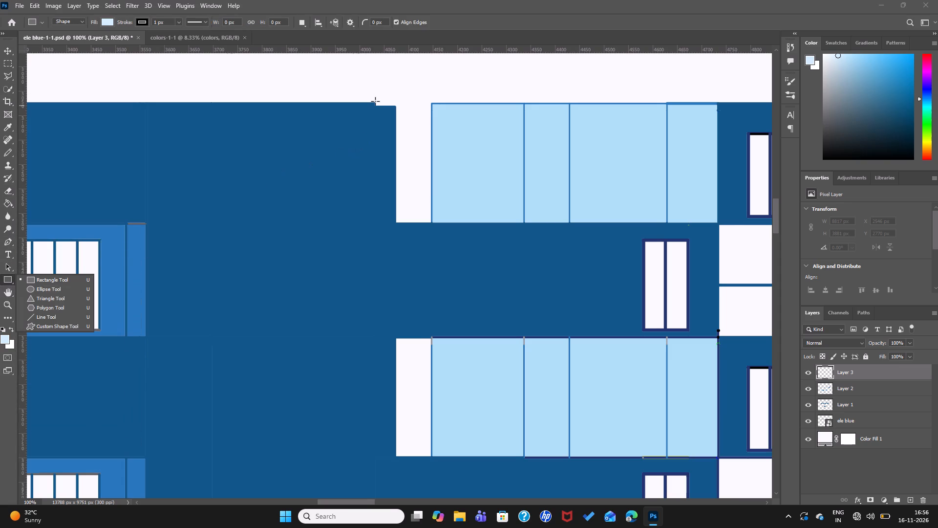
{"action": "left_click", "coordinate": [375, 102]}
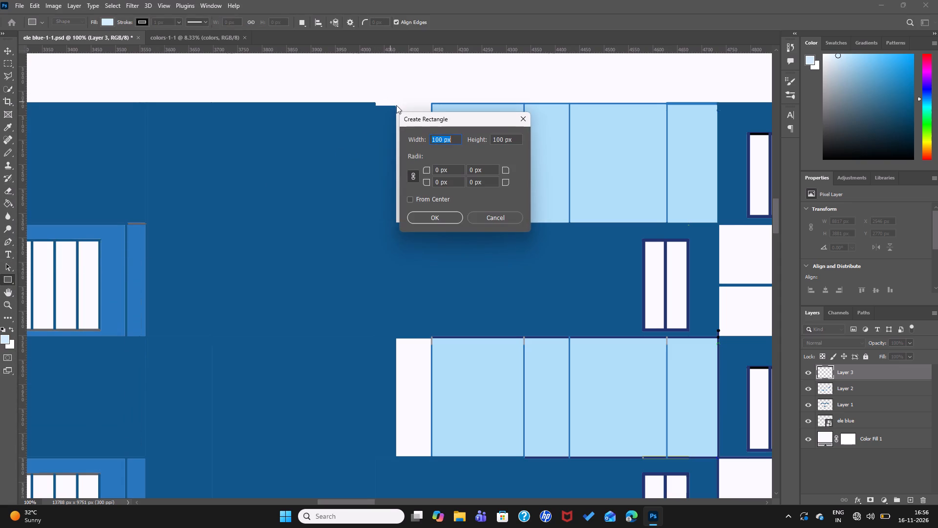
{"action": "left_click", "coordinate": [439, 220]}
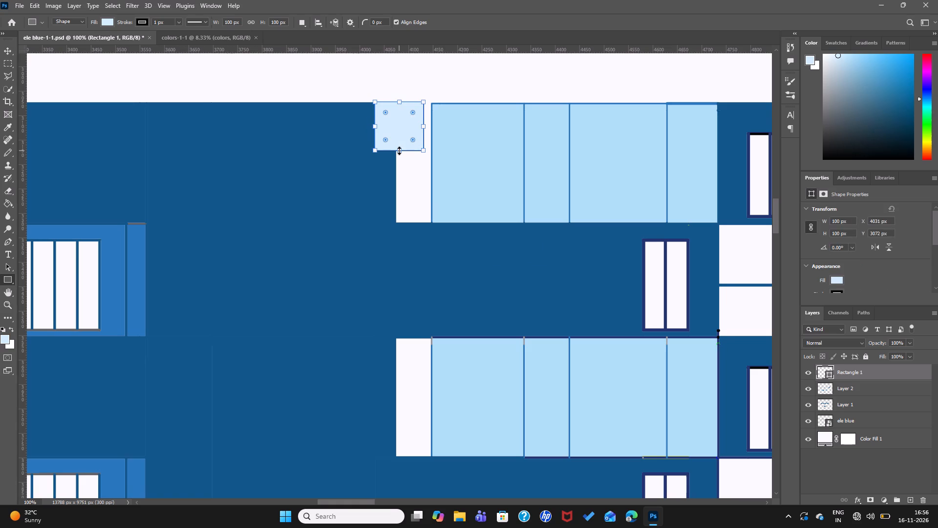
Resize the rectangle to about 43 px wide and 18 px high so it covers the roofline notch.
{"action": "left_click_drag", "start_coordinate": [399, 151], "coordinate": [399, 110]}
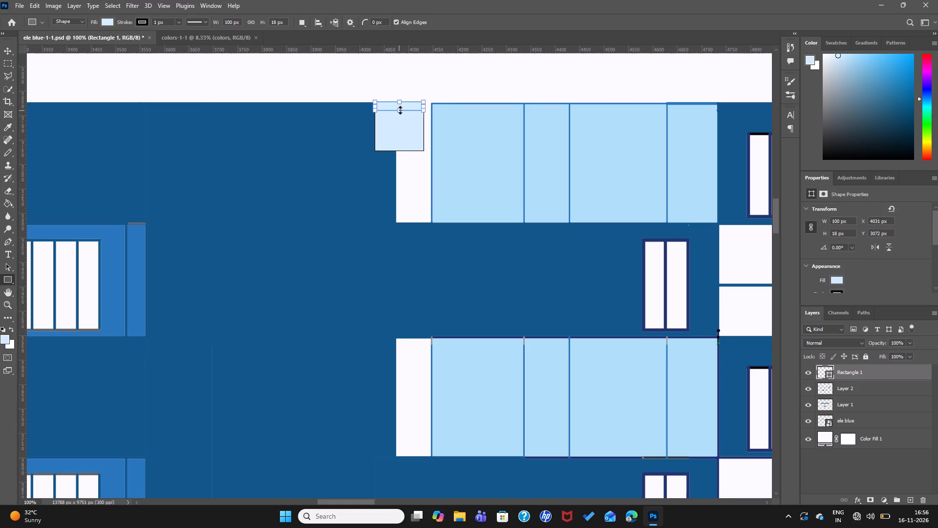
{"action": "left_click_drag", "start_coordinate": [425, 107], "coordinate": [400, 105]}
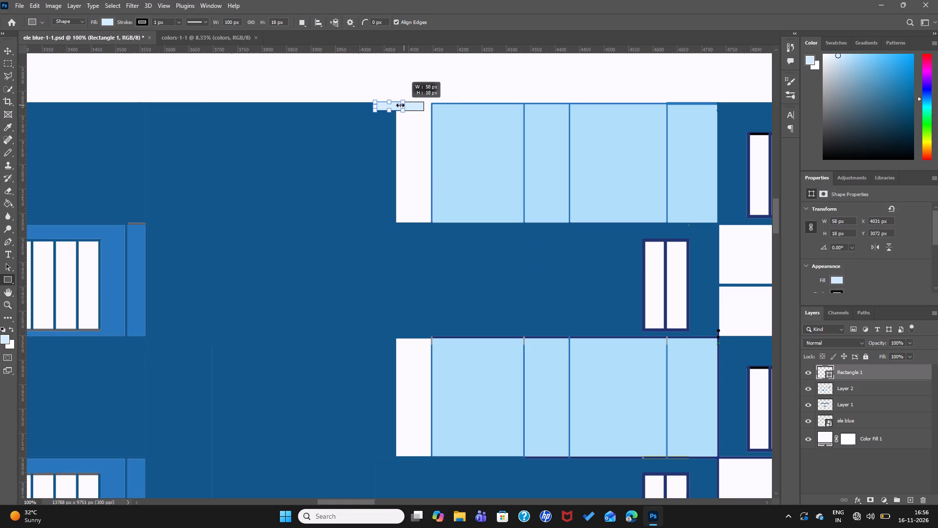
{"action": "left_click_drag", "start_coordinate": [400, 105], "coordinate": [397, 105]}
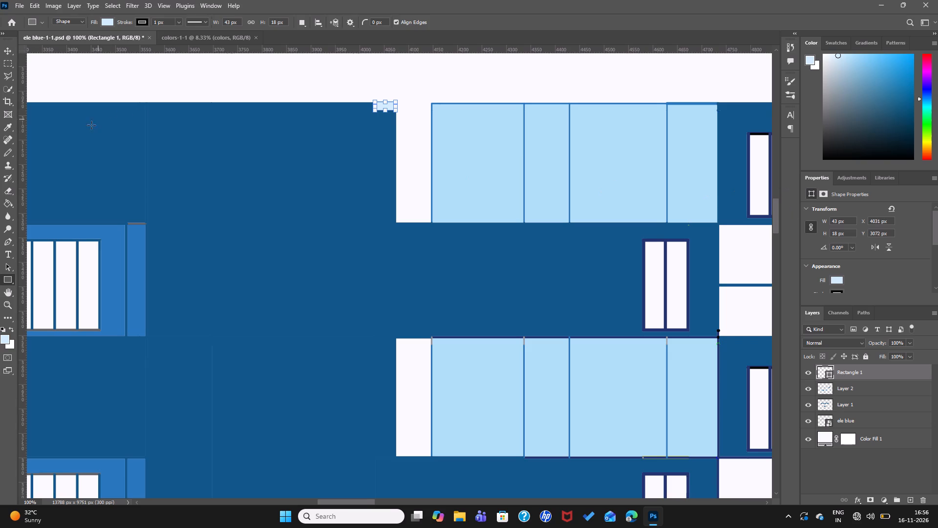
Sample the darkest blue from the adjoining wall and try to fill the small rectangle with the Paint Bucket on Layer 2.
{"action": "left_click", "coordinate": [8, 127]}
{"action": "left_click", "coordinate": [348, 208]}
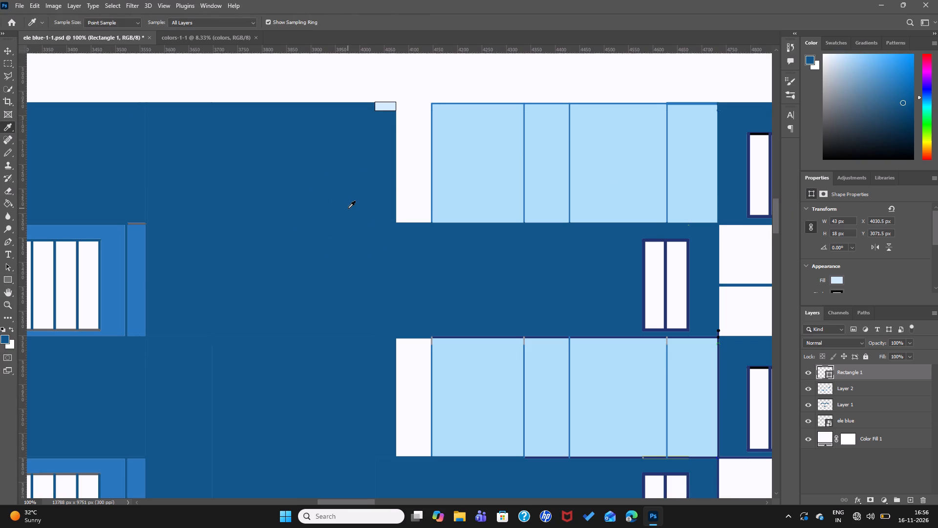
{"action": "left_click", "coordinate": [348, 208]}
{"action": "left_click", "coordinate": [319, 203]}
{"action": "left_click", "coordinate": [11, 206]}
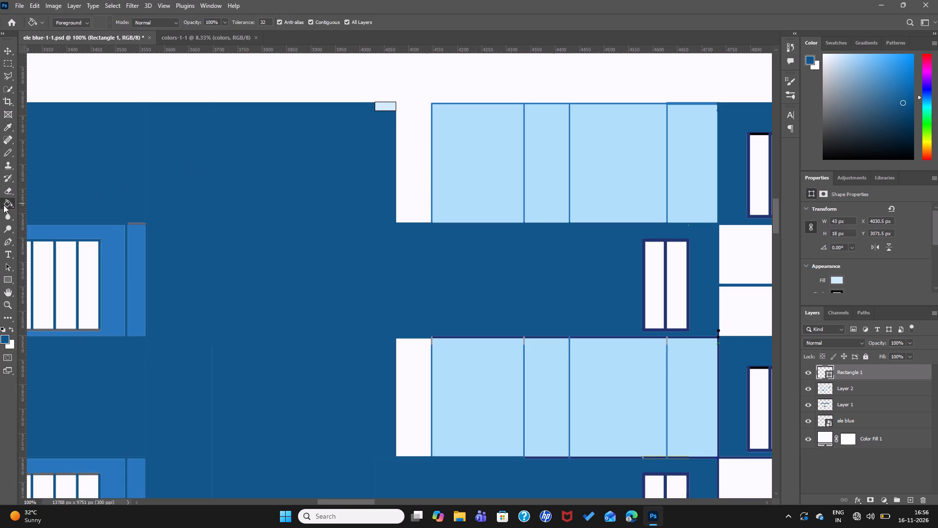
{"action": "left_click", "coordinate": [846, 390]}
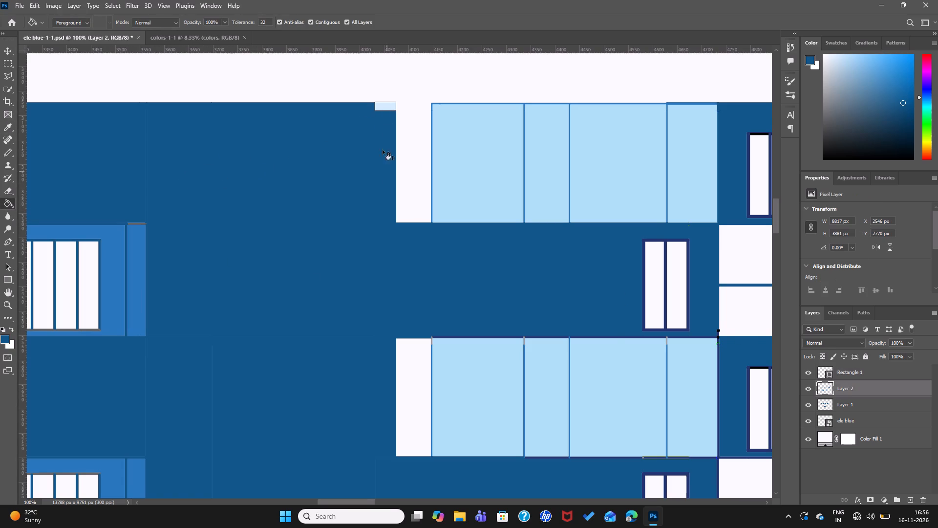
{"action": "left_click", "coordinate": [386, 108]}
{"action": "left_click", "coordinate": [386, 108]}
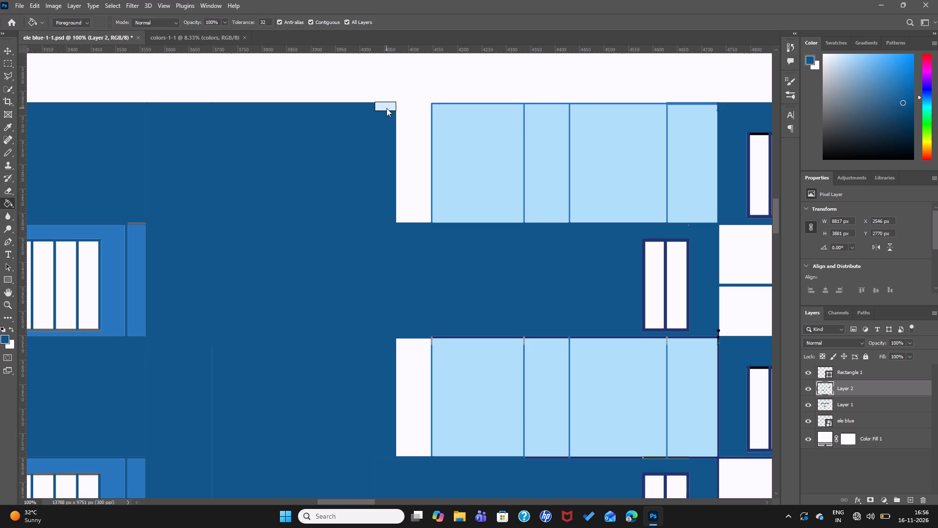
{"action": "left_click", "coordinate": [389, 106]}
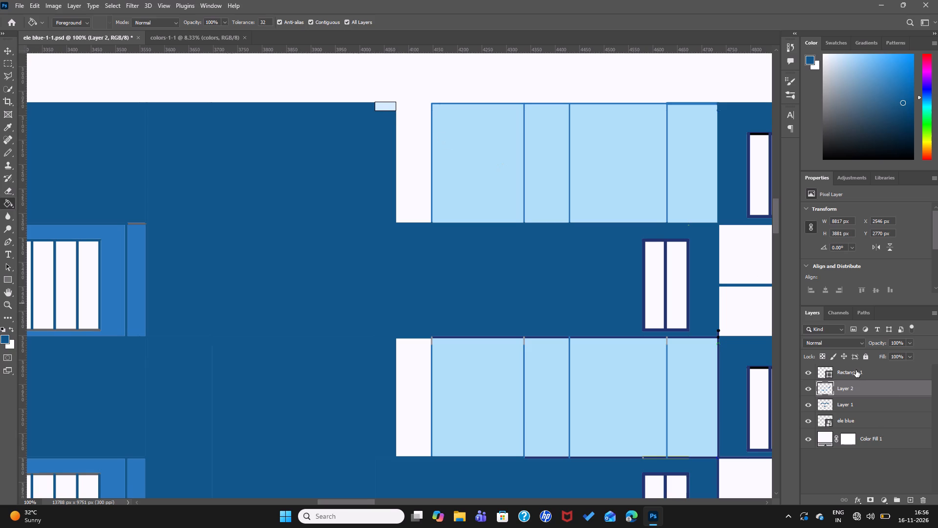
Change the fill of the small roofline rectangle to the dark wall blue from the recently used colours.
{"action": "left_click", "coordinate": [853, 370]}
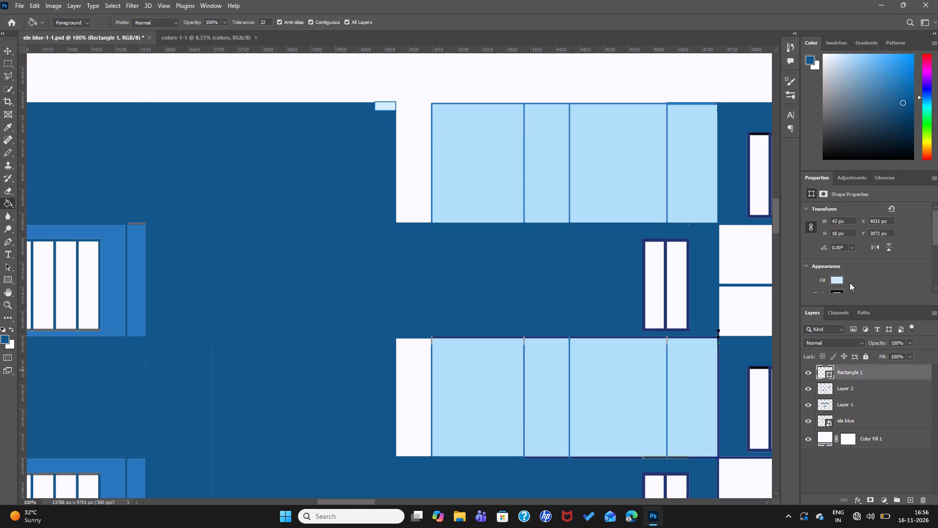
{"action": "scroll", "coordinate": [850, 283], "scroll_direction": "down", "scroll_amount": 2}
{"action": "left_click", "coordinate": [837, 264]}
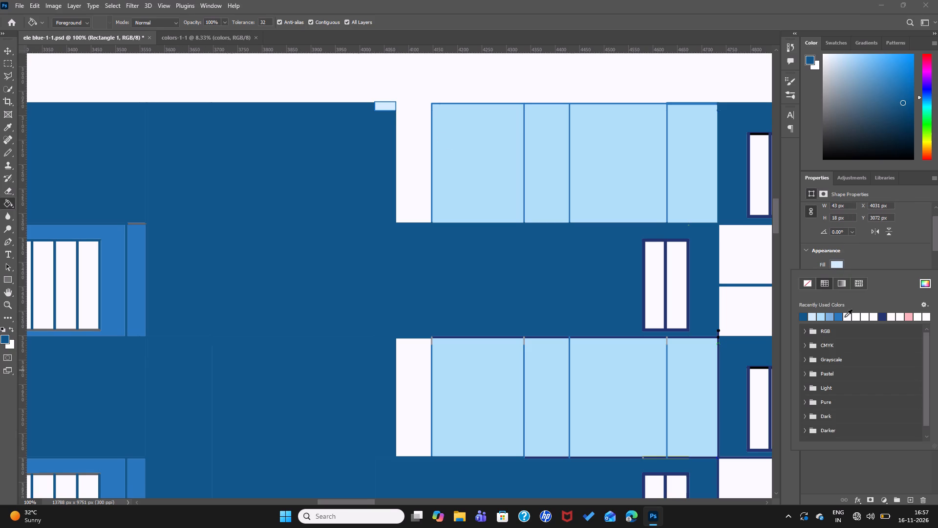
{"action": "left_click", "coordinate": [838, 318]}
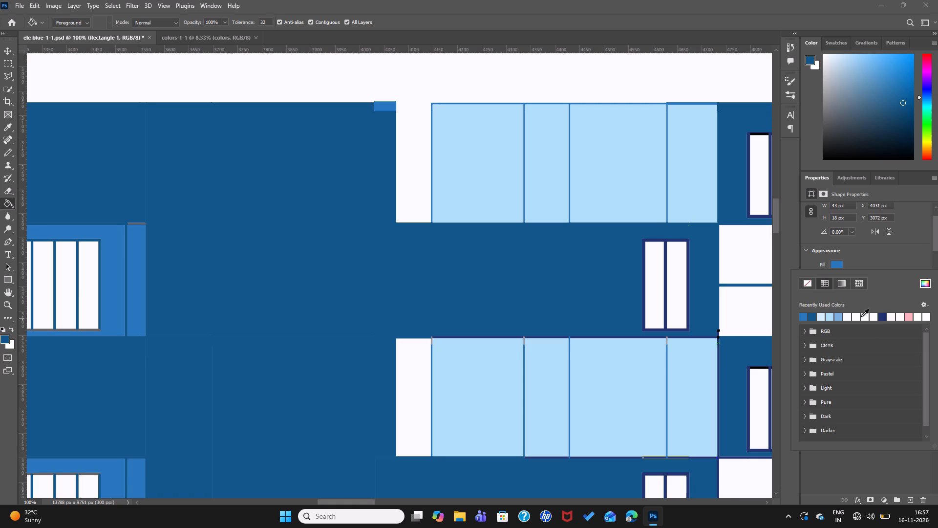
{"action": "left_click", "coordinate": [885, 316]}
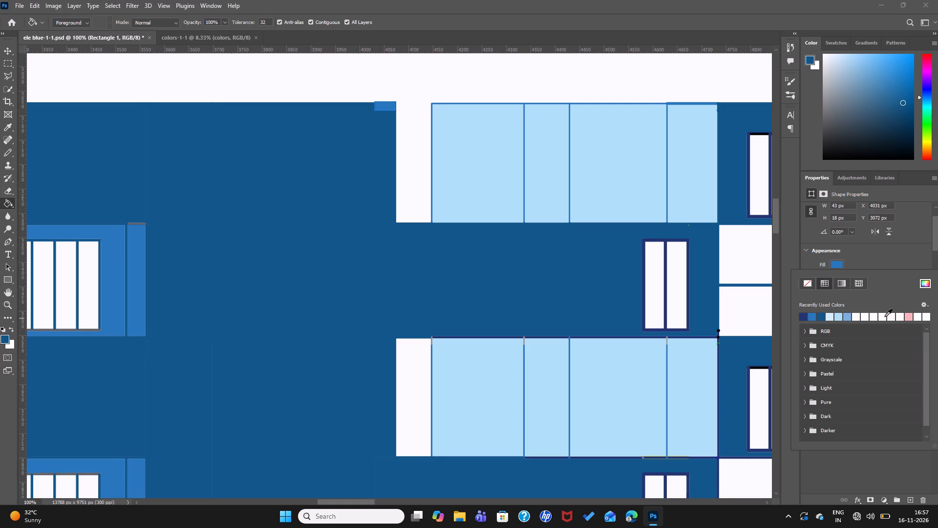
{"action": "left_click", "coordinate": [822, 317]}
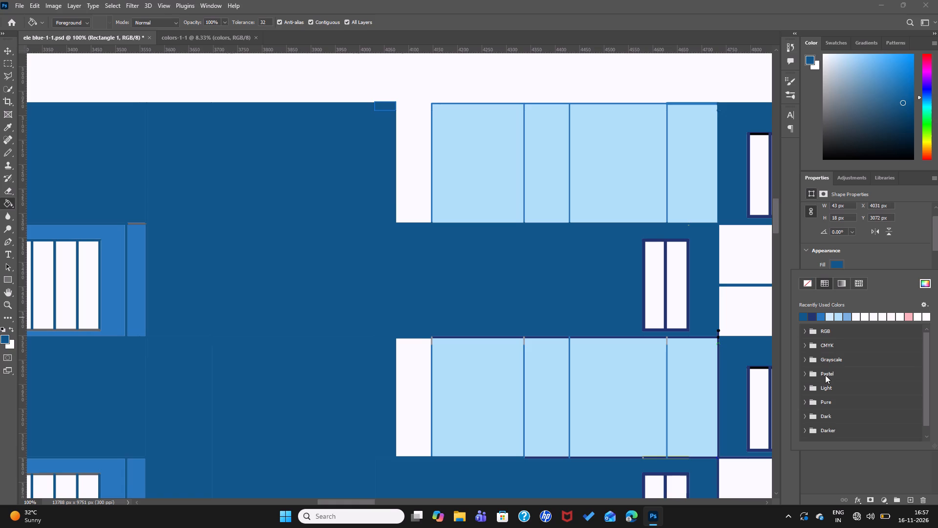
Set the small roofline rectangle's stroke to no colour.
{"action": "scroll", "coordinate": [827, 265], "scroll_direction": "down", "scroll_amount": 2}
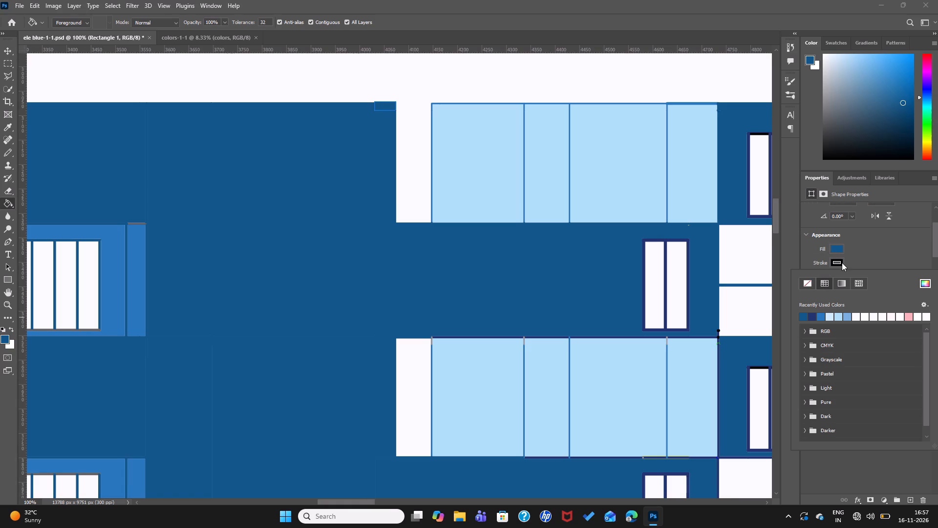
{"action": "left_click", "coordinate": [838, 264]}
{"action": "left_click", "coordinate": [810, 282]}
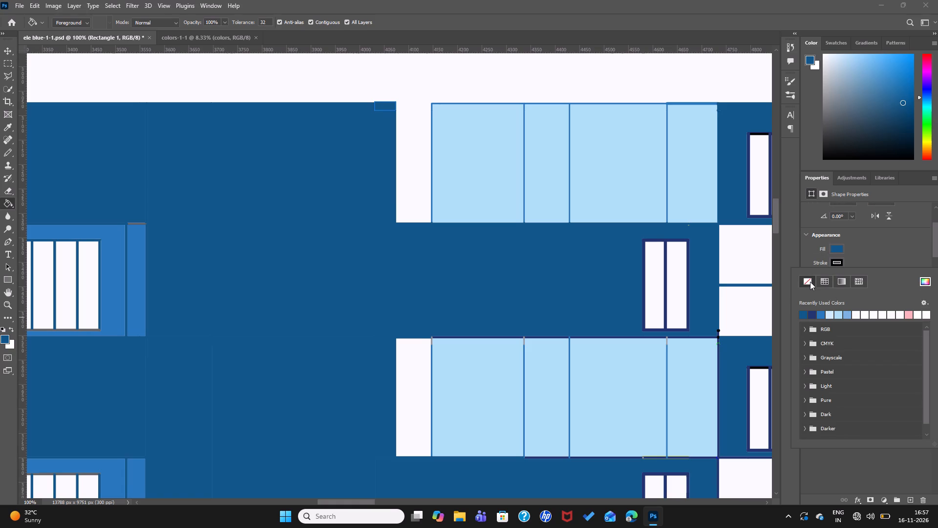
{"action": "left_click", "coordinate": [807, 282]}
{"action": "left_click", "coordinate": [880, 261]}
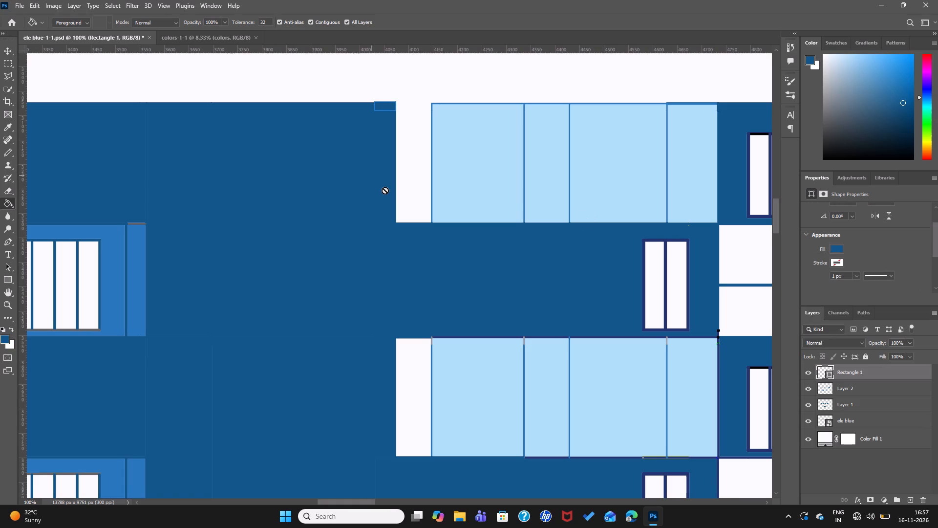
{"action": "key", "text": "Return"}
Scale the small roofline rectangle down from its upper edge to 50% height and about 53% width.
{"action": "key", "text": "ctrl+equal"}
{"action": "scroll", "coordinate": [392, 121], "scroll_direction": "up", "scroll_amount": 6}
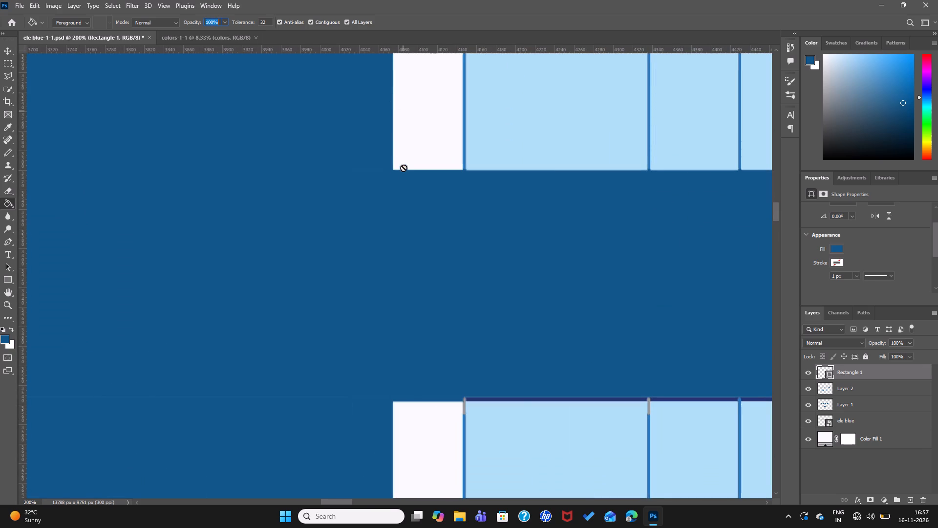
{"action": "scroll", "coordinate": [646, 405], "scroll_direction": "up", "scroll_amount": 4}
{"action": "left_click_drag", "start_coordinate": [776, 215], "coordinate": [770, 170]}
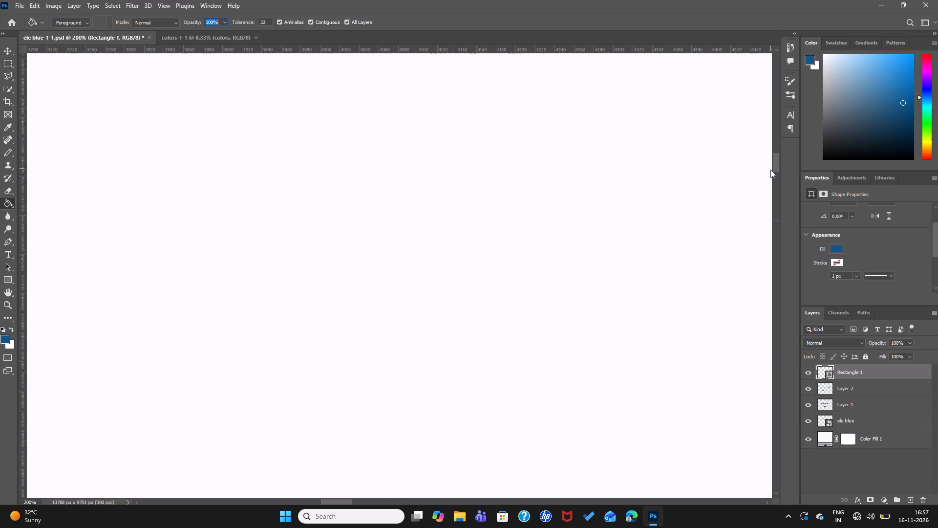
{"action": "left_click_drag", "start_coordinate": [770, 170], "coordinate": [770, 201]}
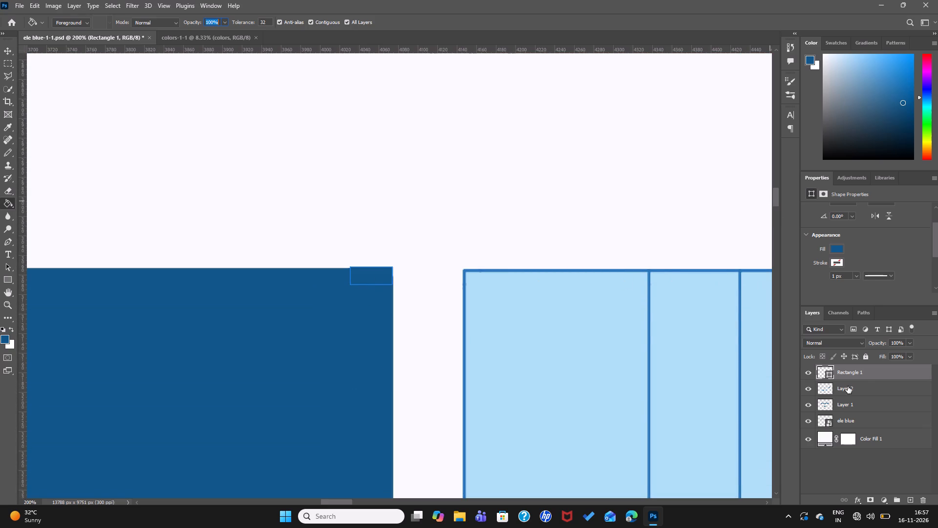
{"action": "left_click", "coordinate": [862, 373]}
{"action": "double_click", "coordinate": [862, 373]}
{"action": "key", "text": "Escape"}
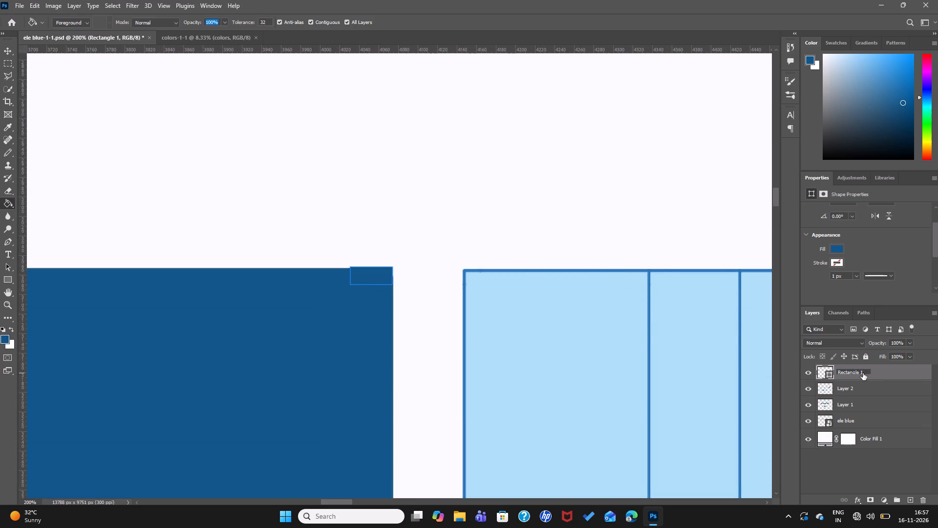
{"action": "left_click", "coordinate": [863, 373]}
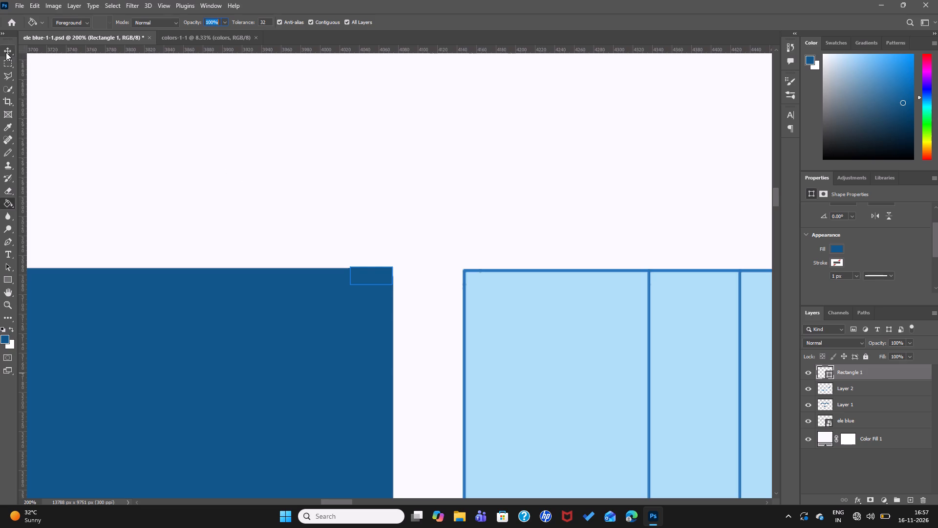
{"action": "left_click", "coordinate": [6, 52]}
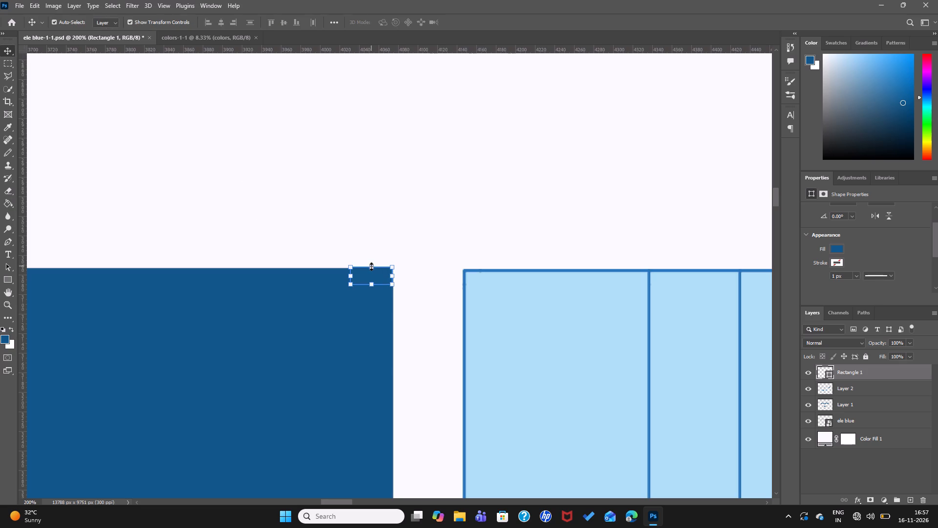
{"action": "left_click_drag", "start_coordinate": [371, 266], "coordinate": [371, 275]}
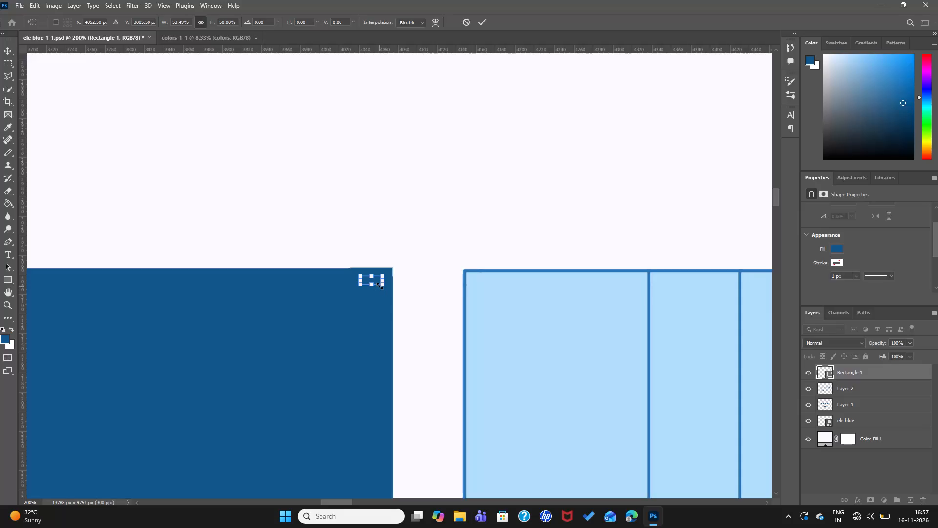
Delete the Rectangle 1 shape layer that covers the roofline notch.
{"action": "key", "text": "Delete"}
{"action": "scroll", "coordinate": [405, 276], "scroll_direction": "down", "scroll_amount": 4}
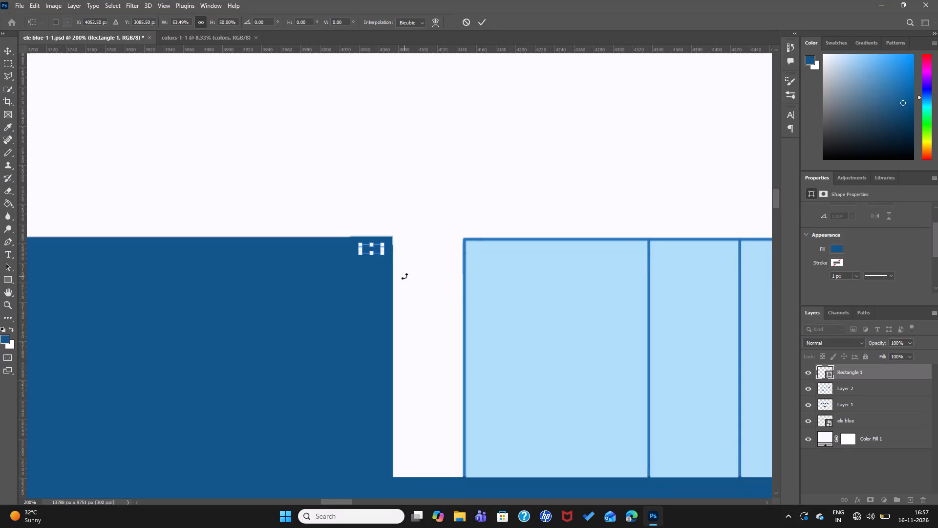
{"action": "scroll", "coordinate": [405, 276], "scroll_direction": "down", "scroll_amount": 3}
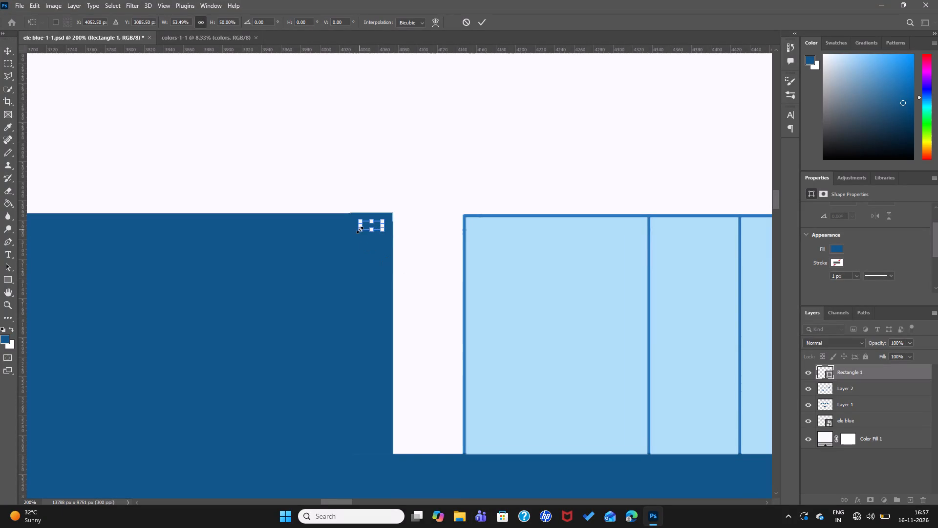
{"action": "left_click", "coordinate": [367, 227]}
{"action": "key", "text": "Delete"}
{"action": "key", "text": "ctrl+minus"}
{"action": "key", "text": "ctrl+minus"}
{"action": "key", "text": "ctrl+minus"}
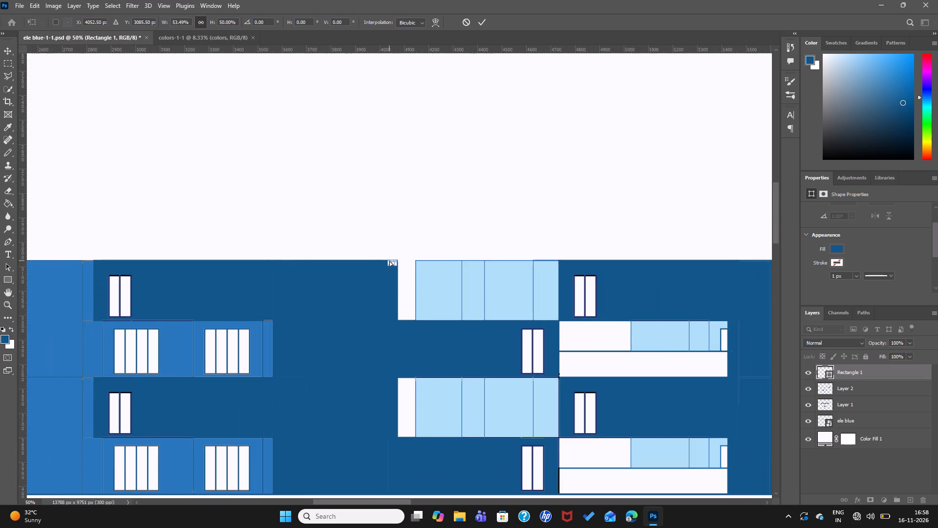
{"action": "scroll", "coordinate": [390, 261], "scroll_direction": "up", "scroll_amount": 4, "text": "ctrl"}
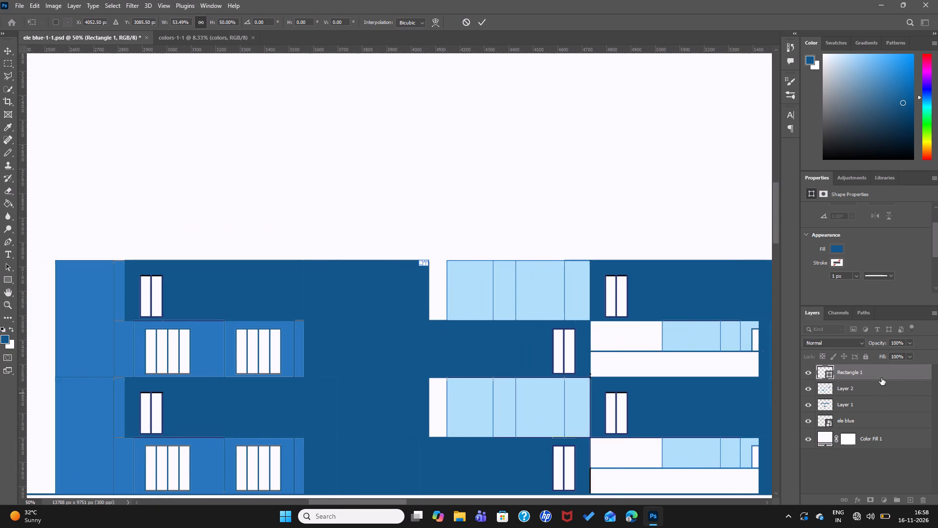
{"action": "key", "text": "Delete"}
{"action": "left_click", "coordinate": [875, 372]}
{"action": "key", "text": "Delete"}
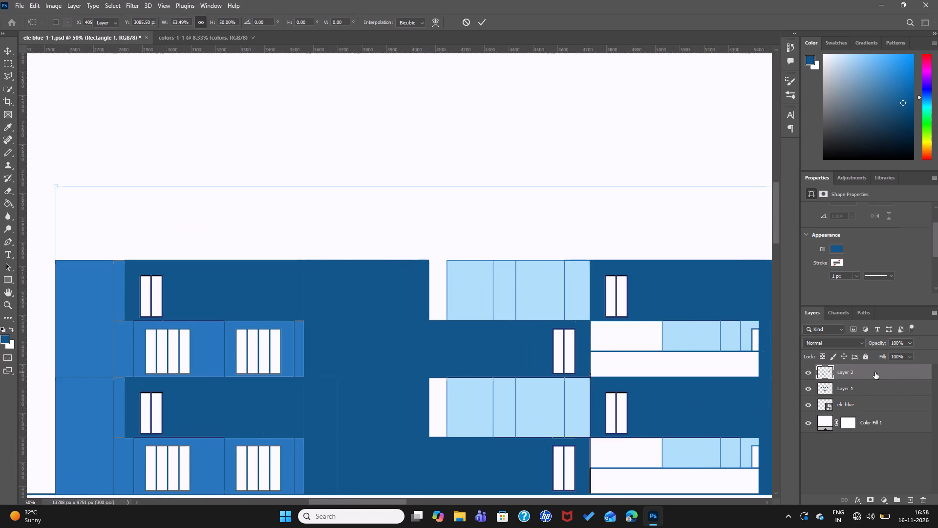
Examine the coloured upper elevation, followed by the whole sheet with both building elevations.
{"action": "scroll", "coordinate": [428, 263], "scroll_direction": "up", "scroll_amount": 3}
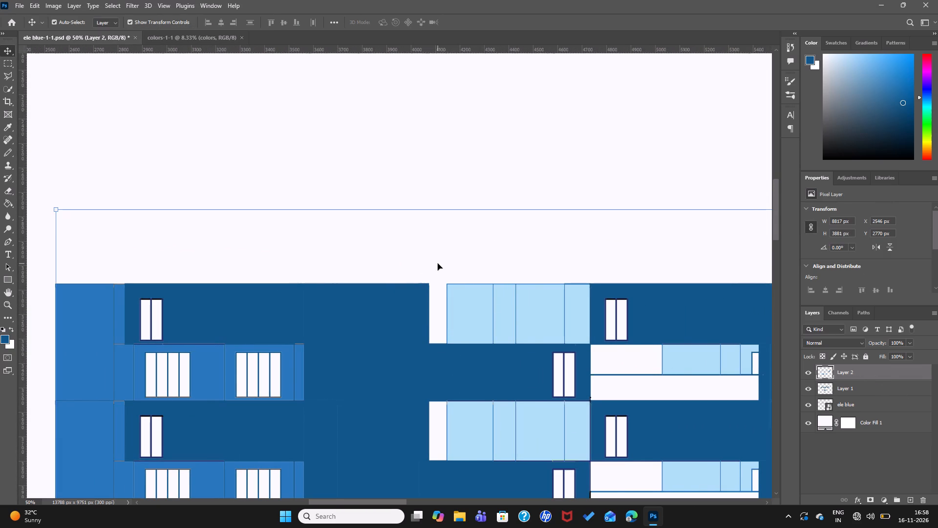
{"action": "scroll", "coordinate": [433, 285], "scroll_direction": "down", "scroll_amount": 5}
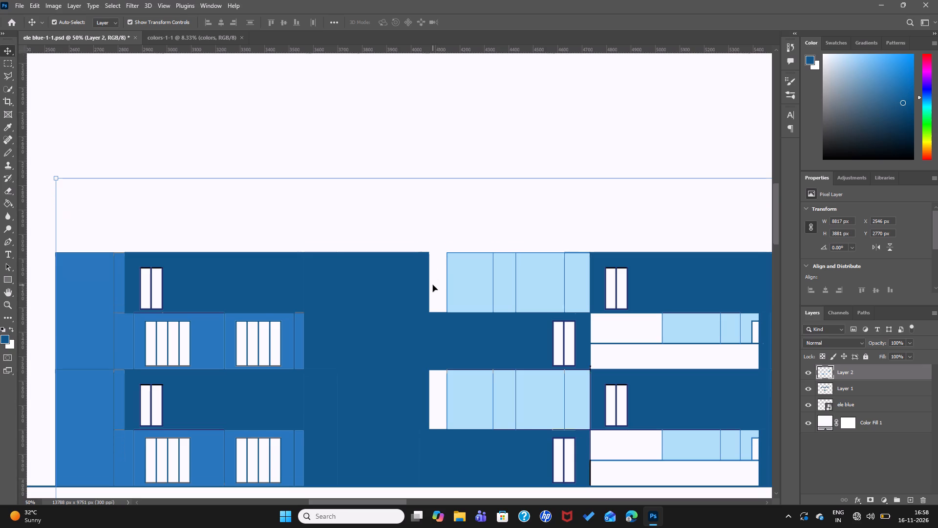
{"action": "scroll", "coordinate": [433, 285], "scroll_direction": "down", "scroll_amount": 2}
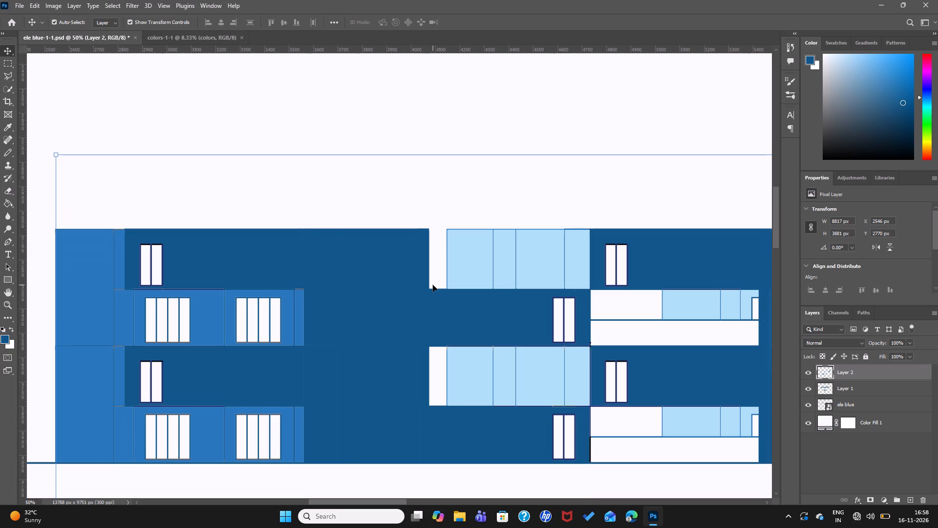
{"action": "key", "text": "ctrl+minus"}
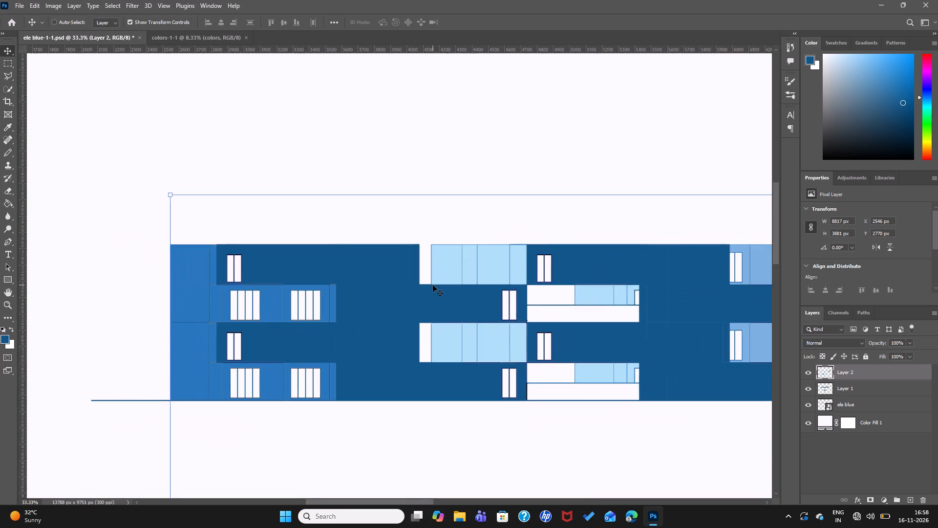
{"action": "key", "text": "ctrl+minus"}
{"action": "key", "text": "ctrl+minus"}
{"action": "key", "text": "ctrl+minus"}
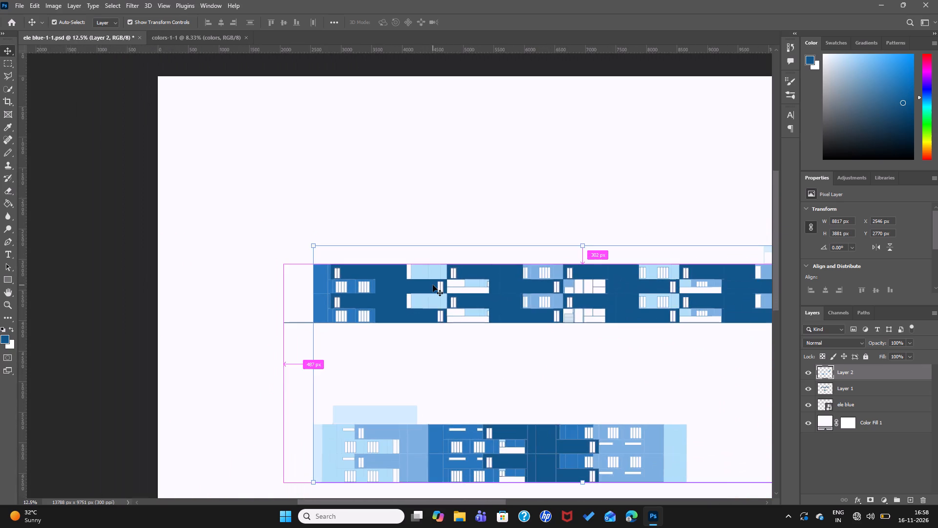
{"action": "key", "text": "ctrl+minus"}
{"action": "left_click", "coordinate": [717, 226]}
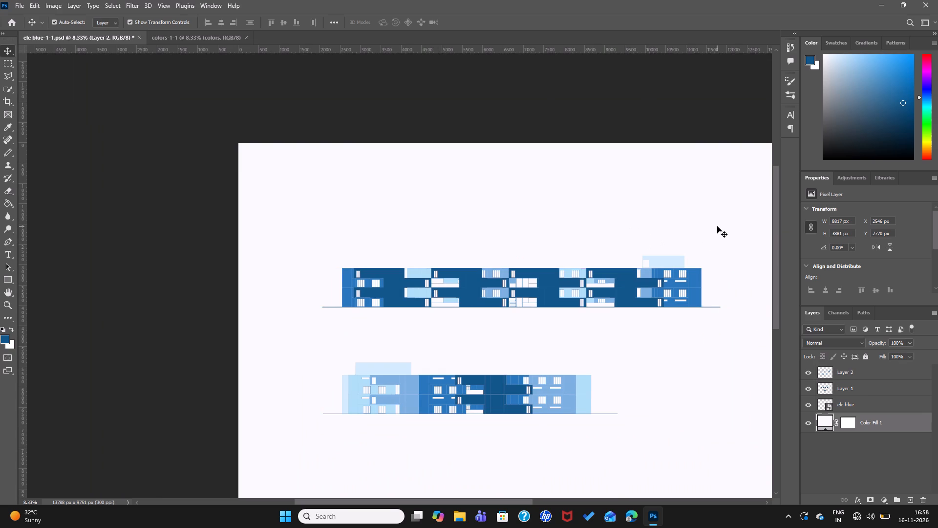
{"action": "scroll", "coordinate": [680, 272], "scroll_direction": "down", "scroll_amount": 6}
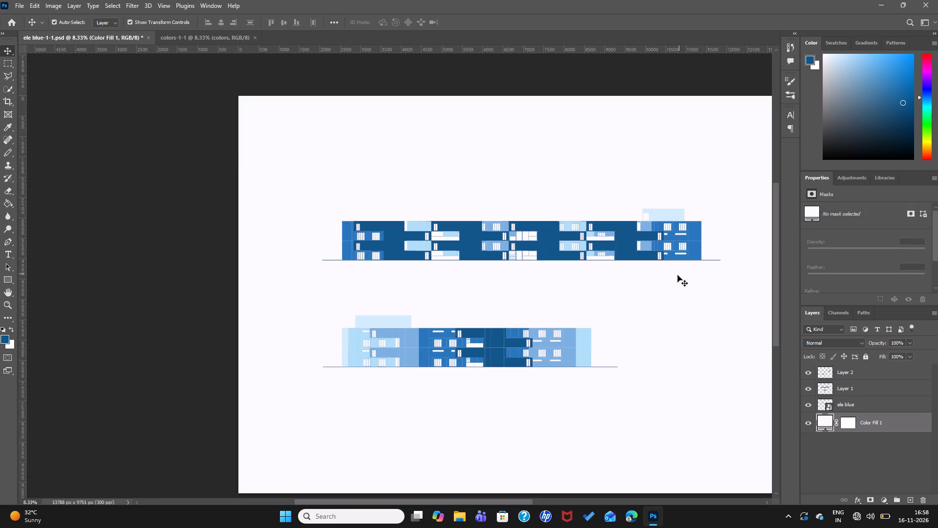
{"action": "scroll", "coordinate": [677, 277], "scroll_direction": "down", "scroll_amount": 2}
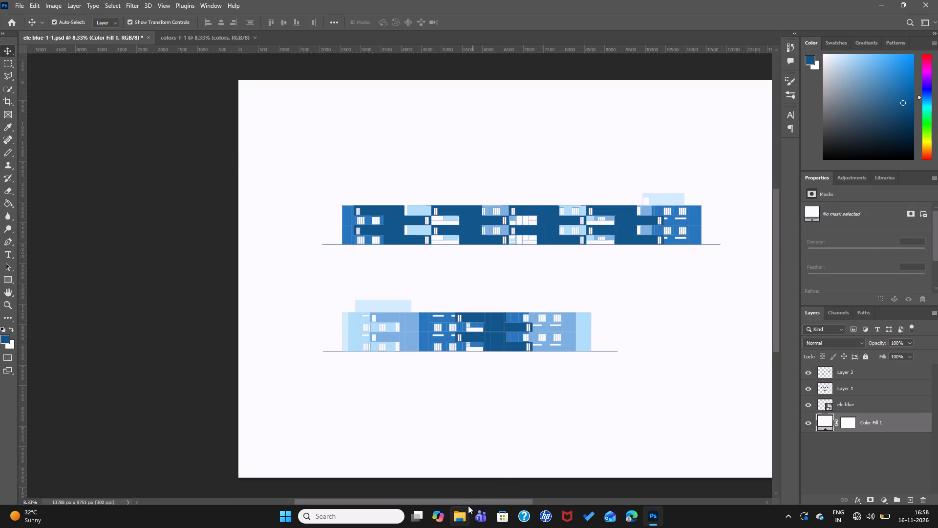
{"action": "left_click_drag", "start_coordinate": [441, 501], "coordinate": [467, 498]}
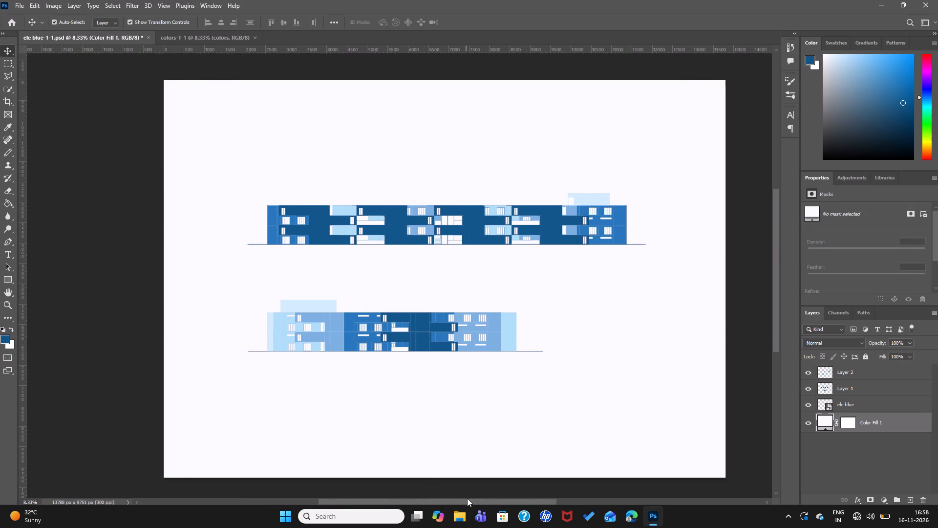
{"action": "left_click_drag", "start_coordinate": [467, 498], "coordinate": [469, 498]}
{"action": "scroll", "coordinate": [362, 398], "scroll_direction": "up", "scroll_amount": 2}
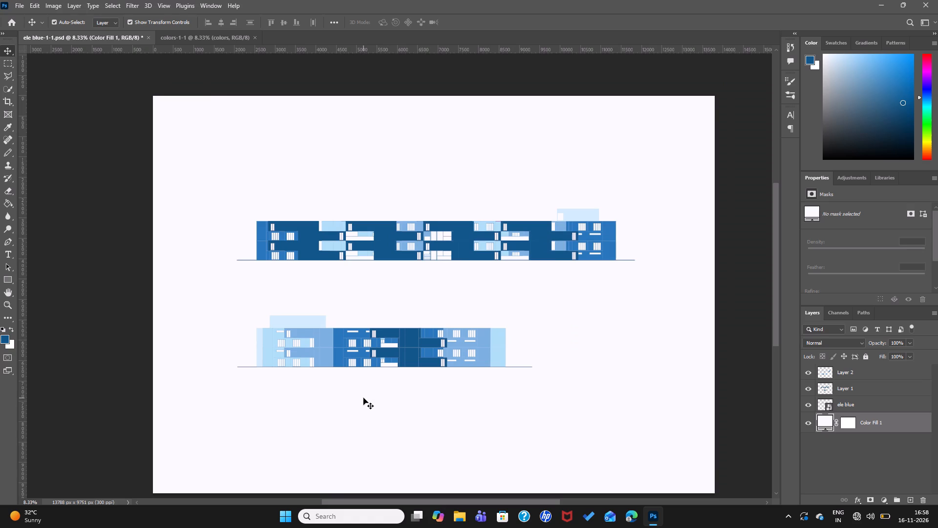
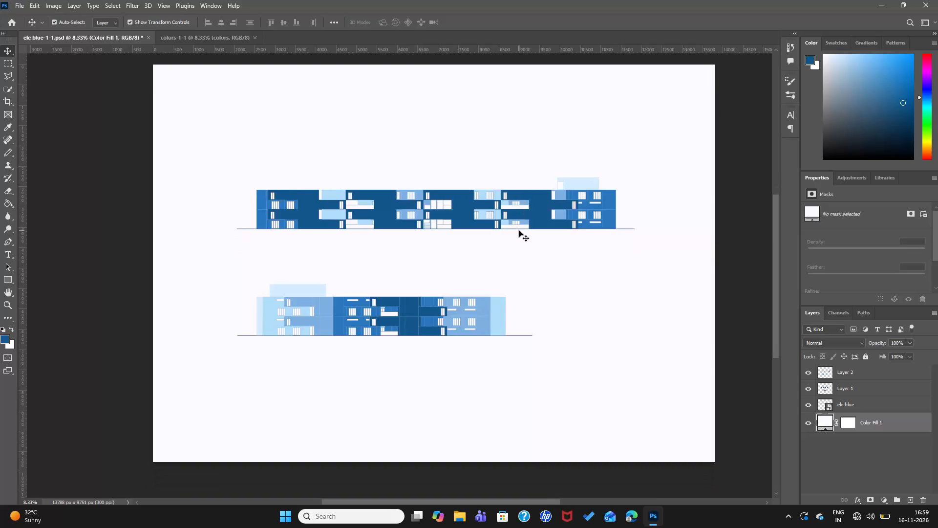
Save the coloured elevation document ele blue-1-1.psd under its existing name.
{"action": "key", "text": "ctrl+s"}
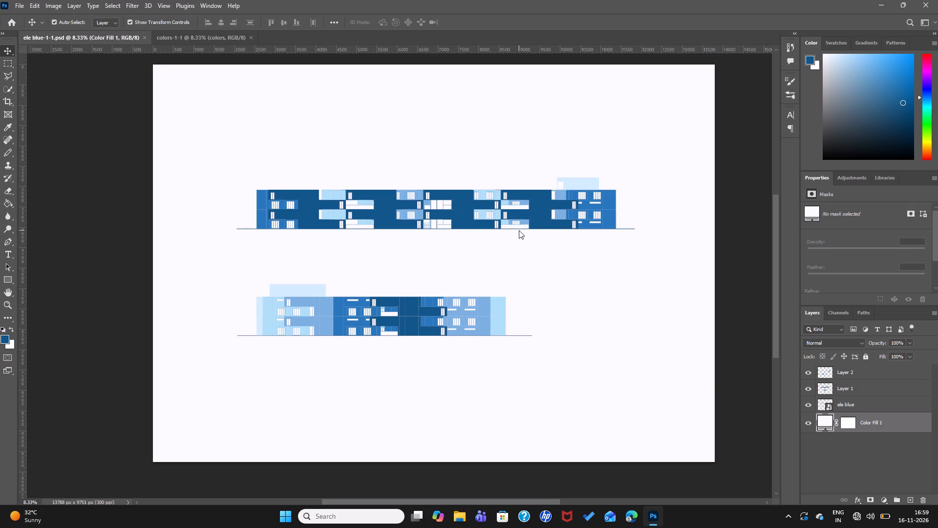
{"action": "key", "text": "ctrl+s"}
Close Photoshop with both open documents and return to the desktop.
{"action": "left_click", "coordinate": [936, 7]}
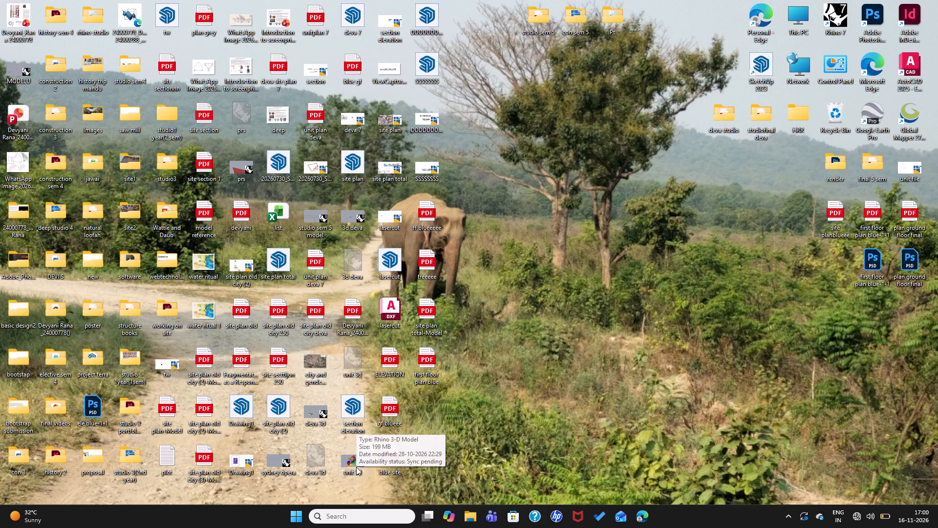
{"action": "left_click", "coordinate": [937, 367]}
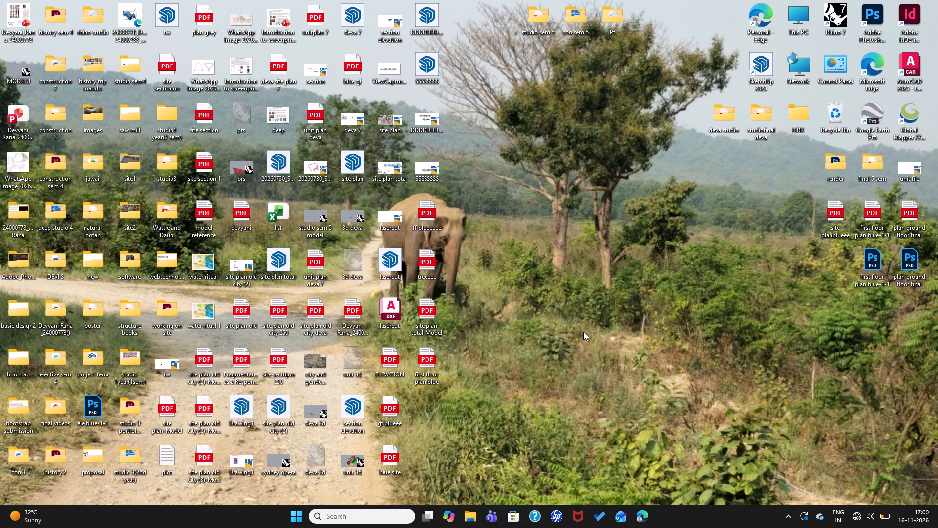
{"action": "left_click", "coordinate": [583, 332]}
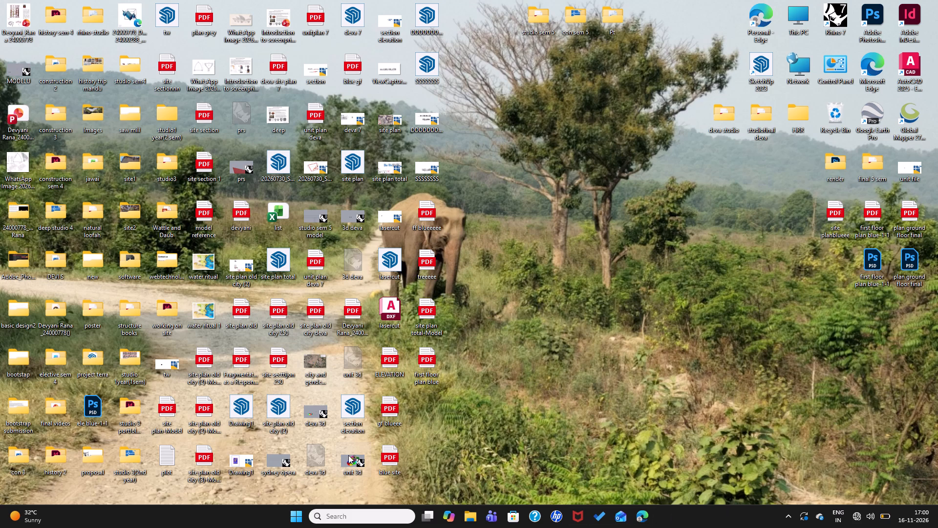